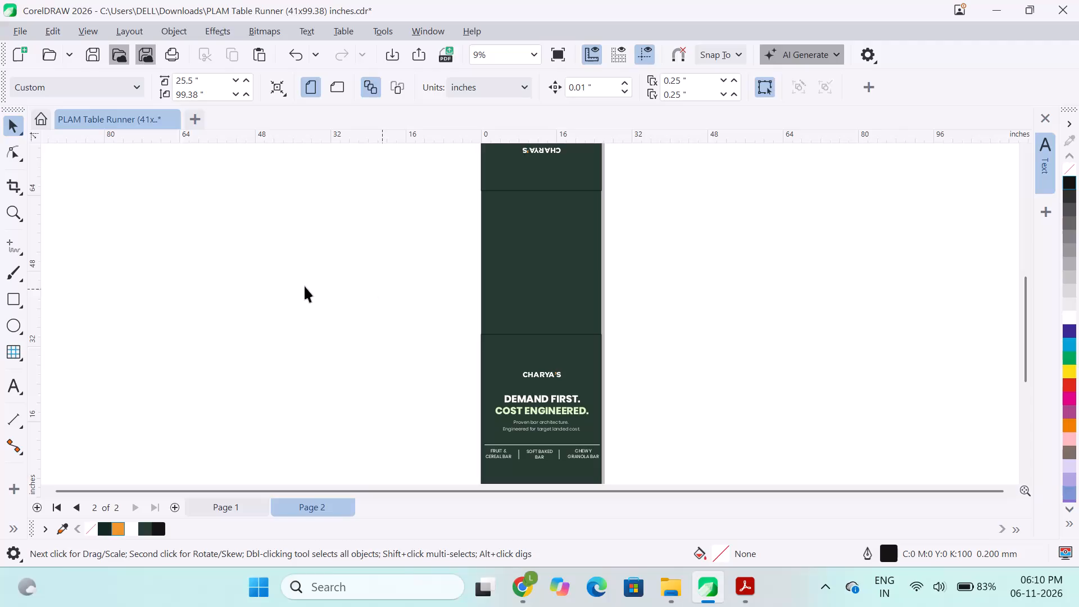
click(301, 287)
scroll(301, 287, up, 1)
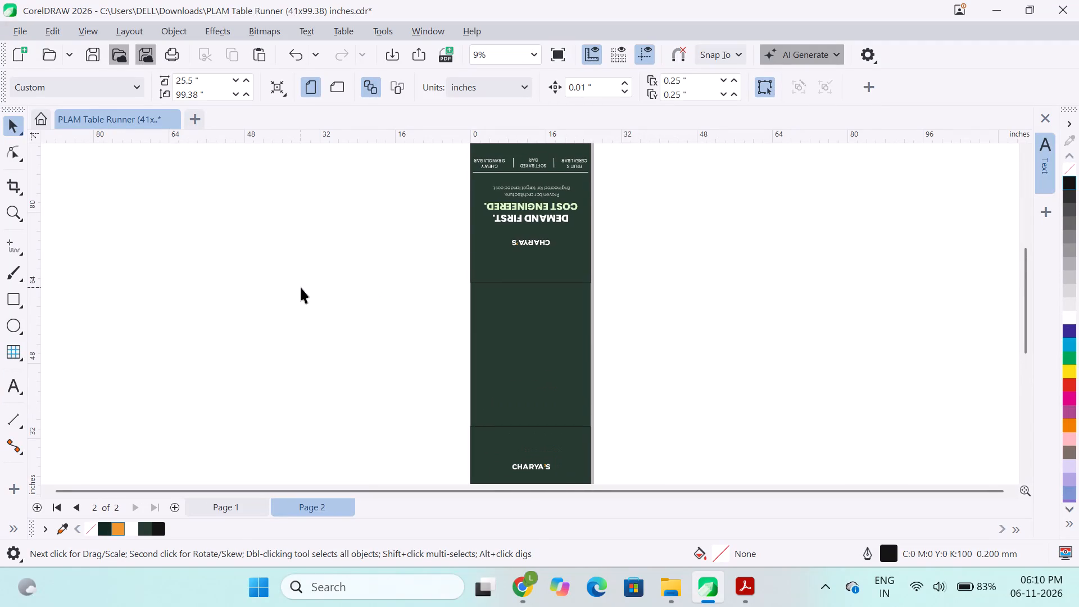
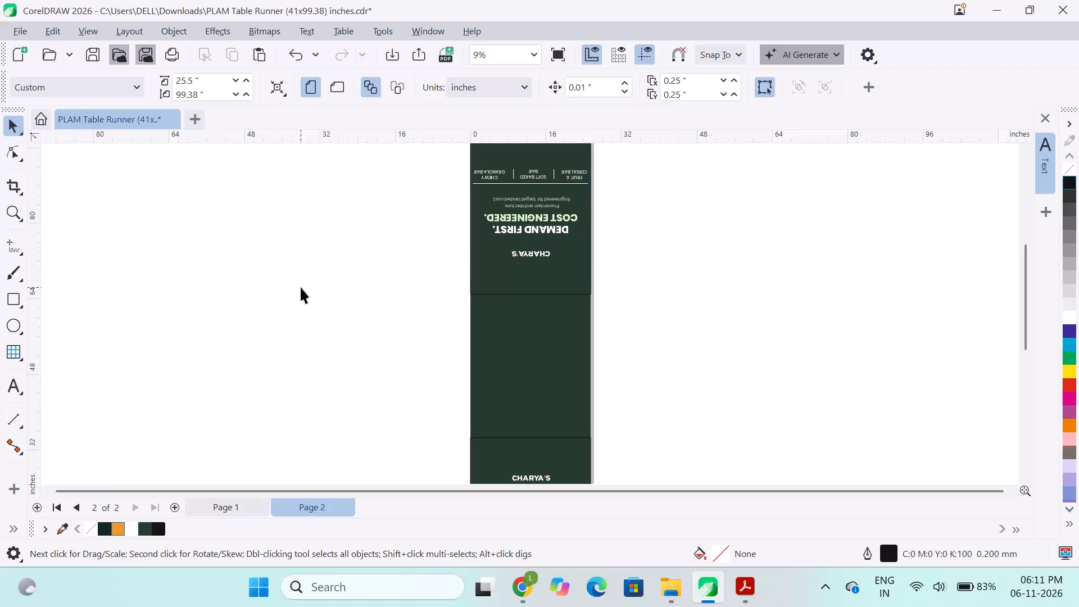
Undo the last three edits to bring back the orange rectangle between the two dark green panels.
key(ctrl+z)
key(ctrl+z)
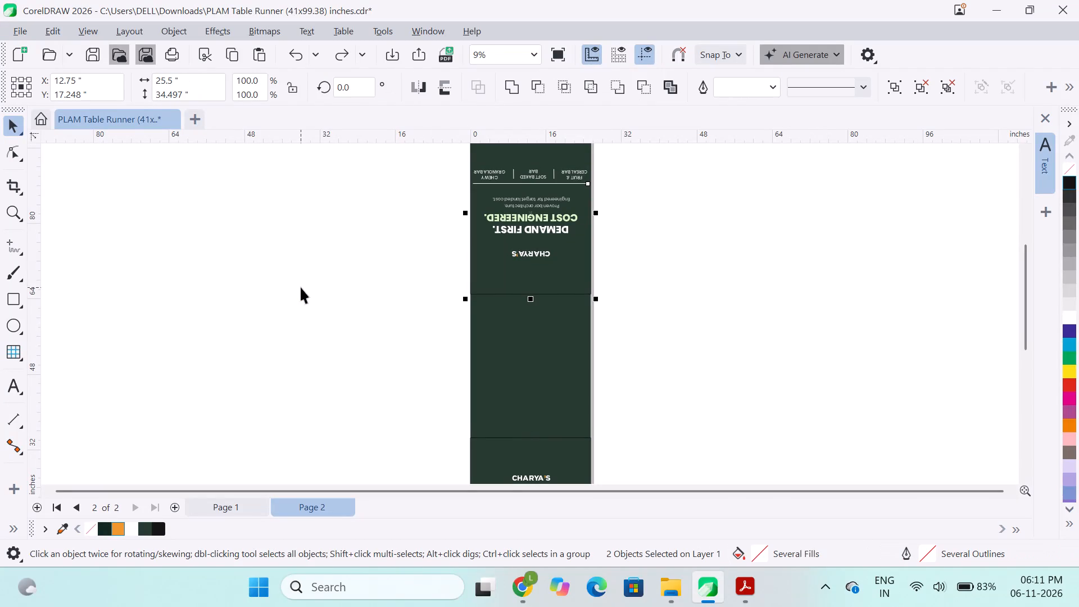
key(ctrl+z)
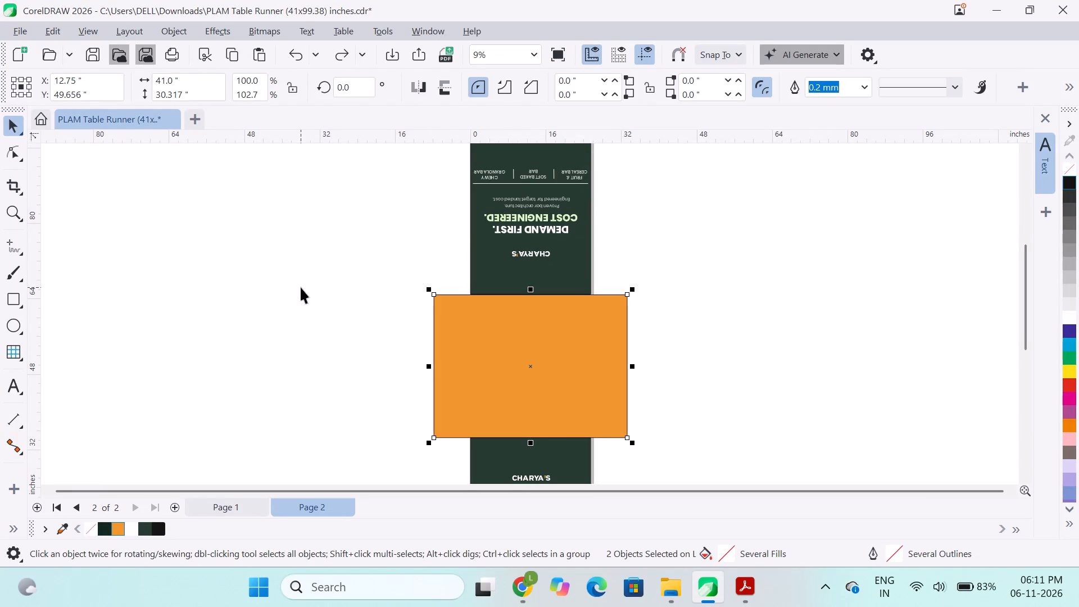
click(301, 287)
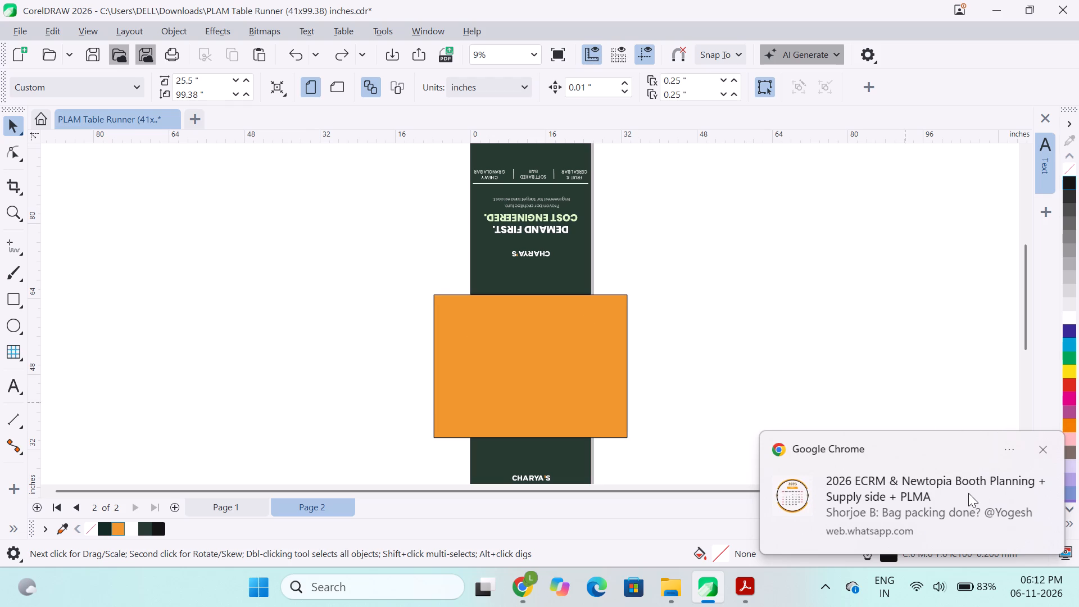
Dismiss the Google Chrome chat notification covering the corner of the workspace.
click(1040, 447)
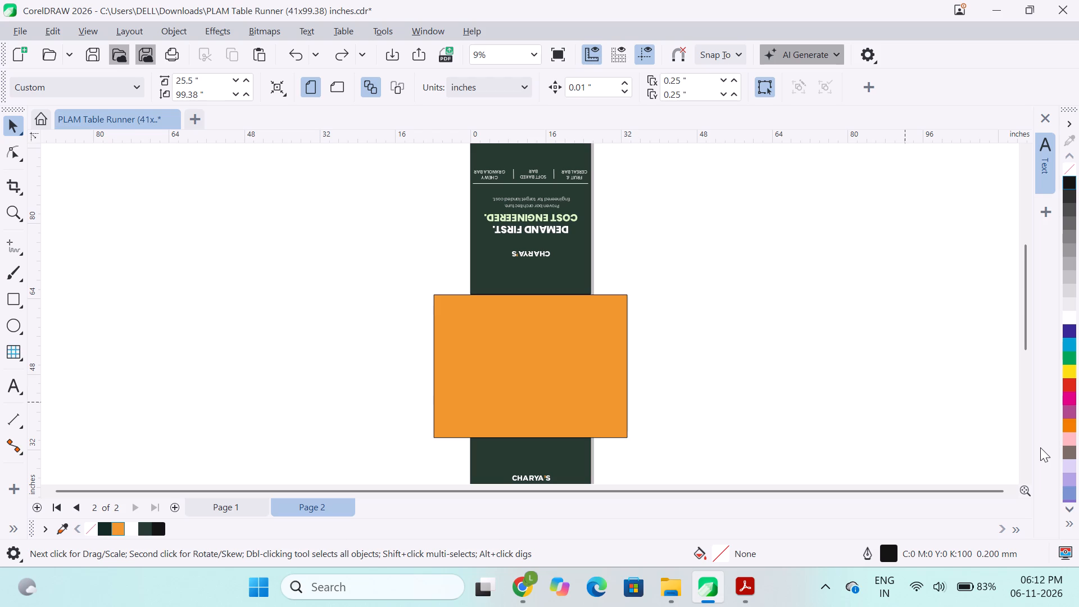
Ungroup the text group on the lower dark green panel that holds the upright CHARYA'S heading.
scroll(645, 399, up, 1)
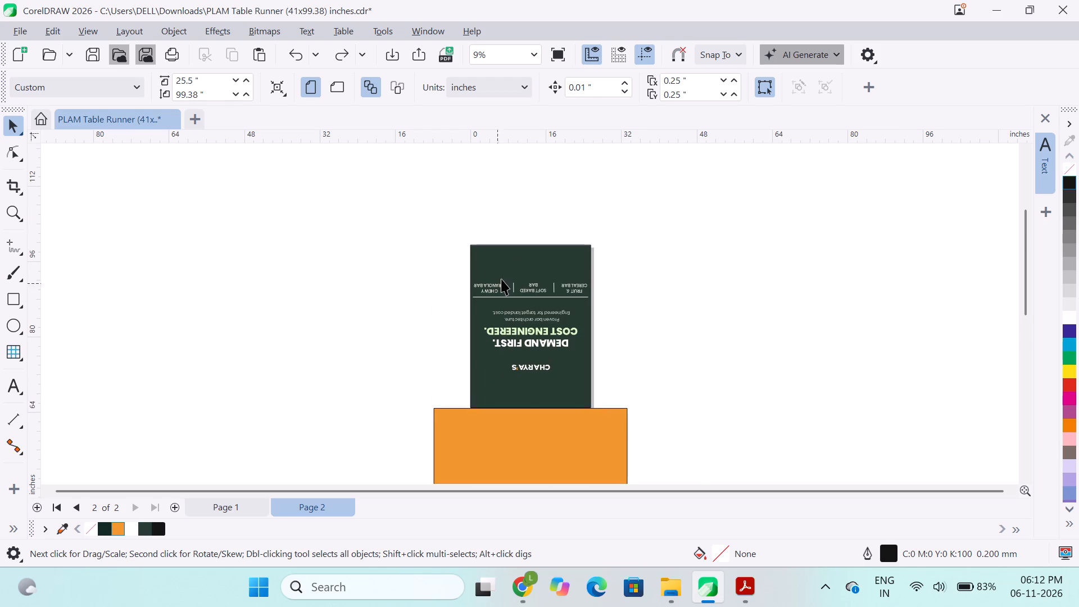
scroll(568, 370, down, 2)
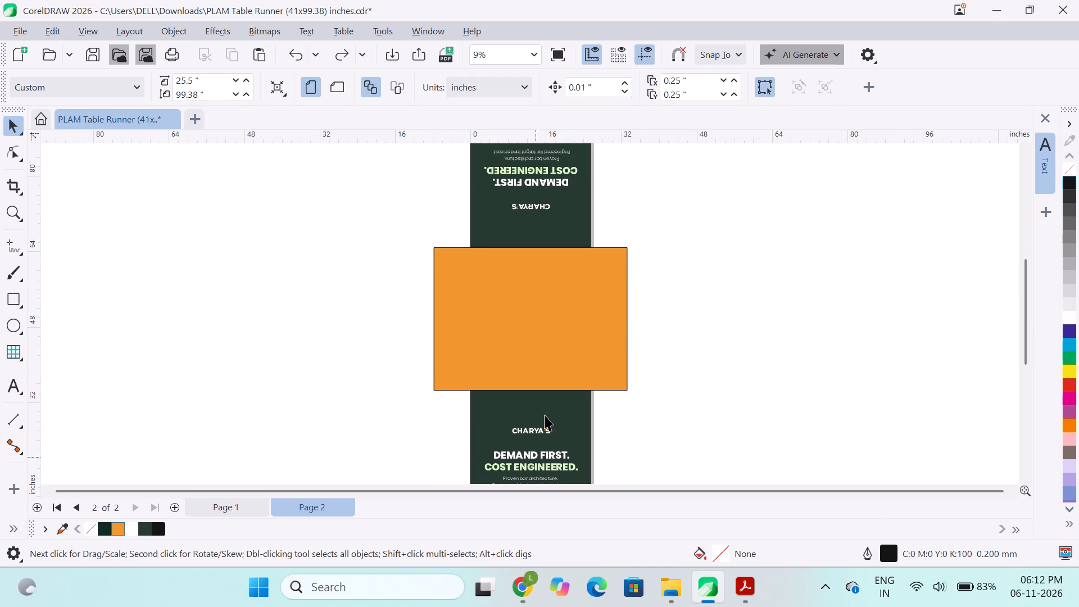
scroll(643, 412, down, 1)
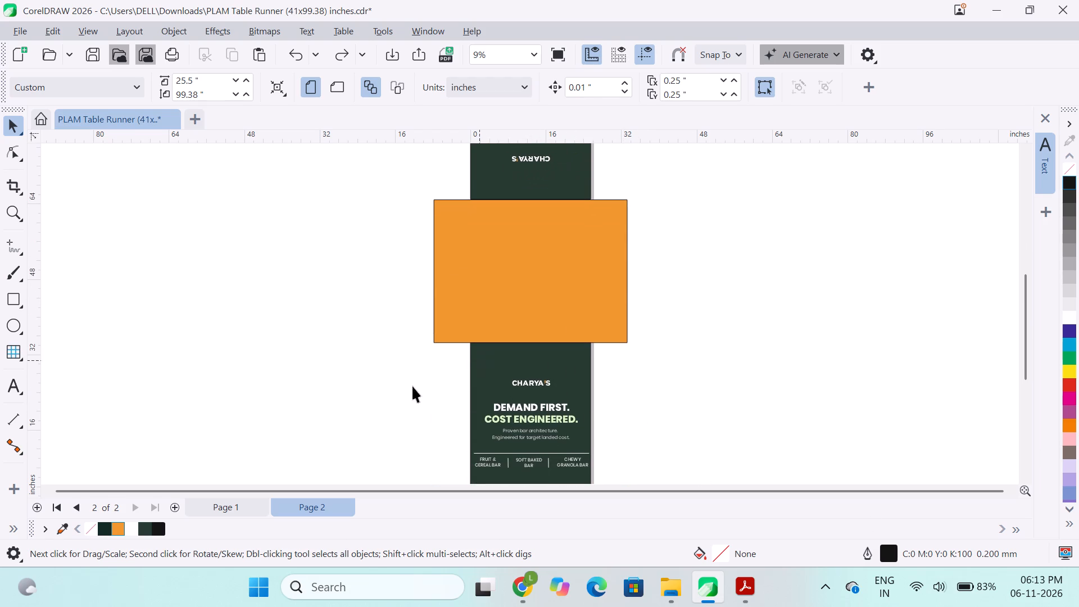
scroll(451, 385, down, 1)
ctrl+scroll(534, 356, up, 6)
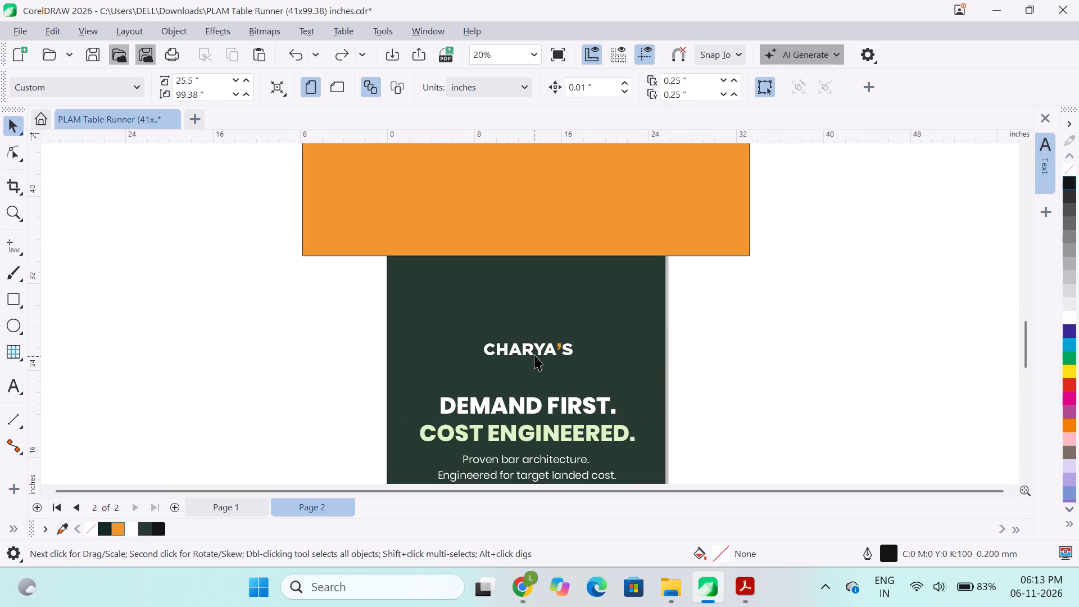
click(534, 355)
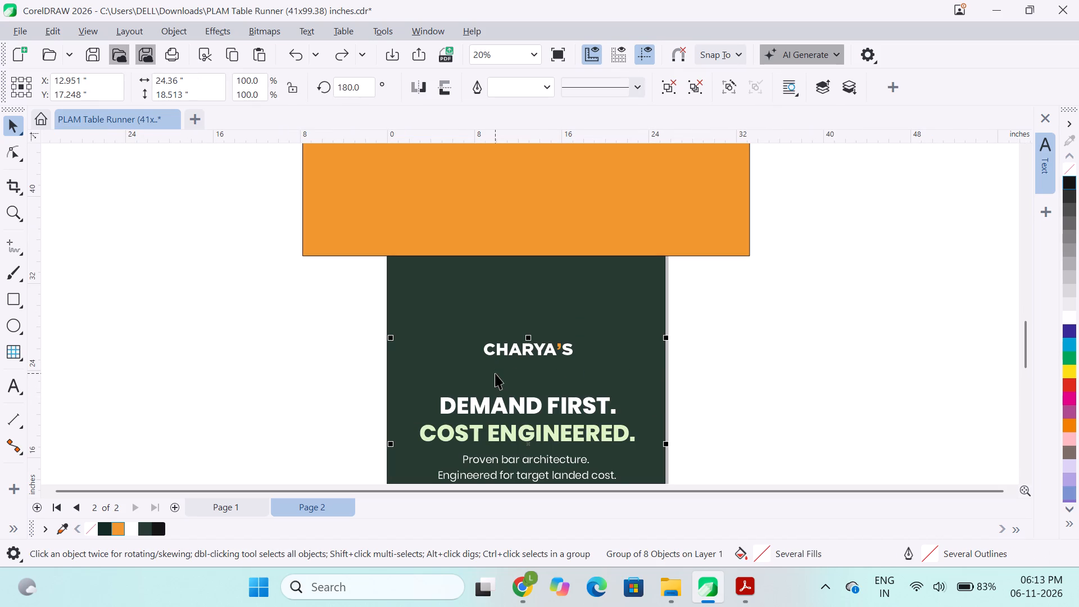
key(ctrl+u)
click(323, 422)
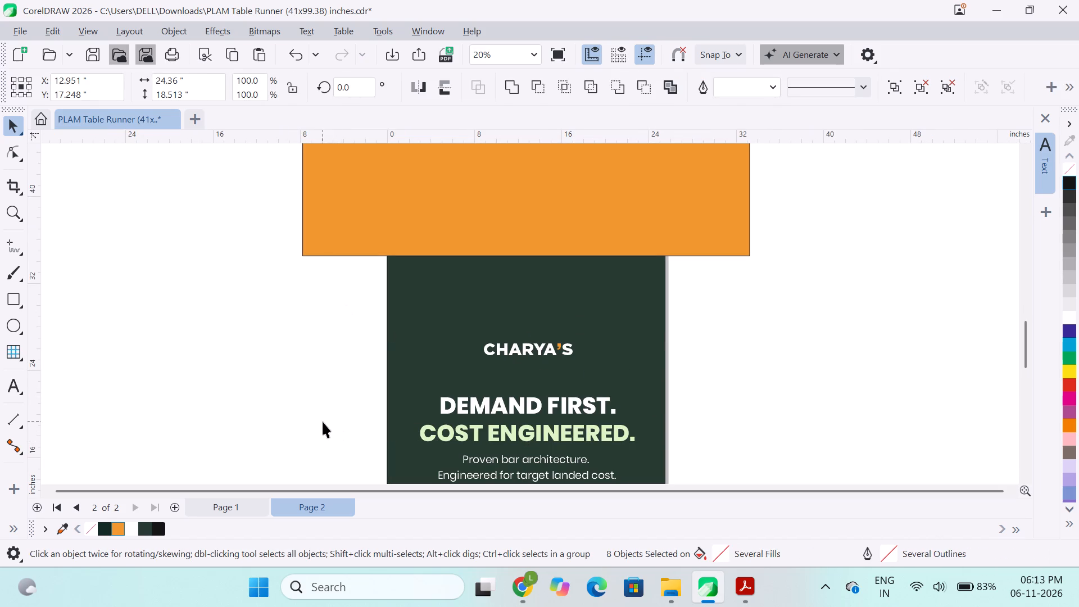
Enlarge the CHARYA'S heading on the lower panel proportionally to about 10.05 inches wide.
ctrl+scroll(529, 375, up, 4)
click(529, 338)
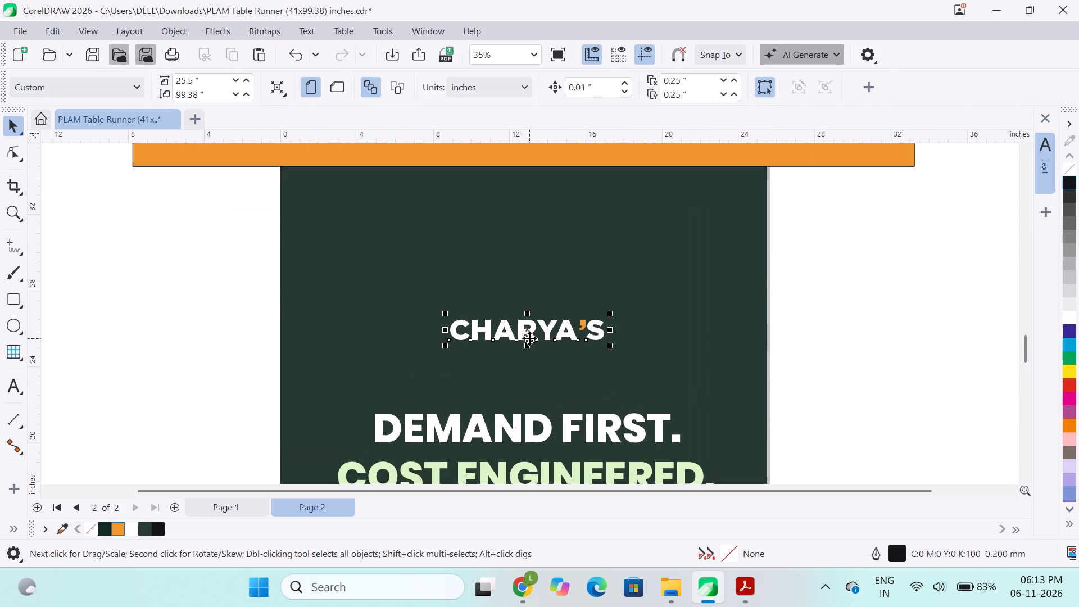
drag(609, 347, 645, 373)
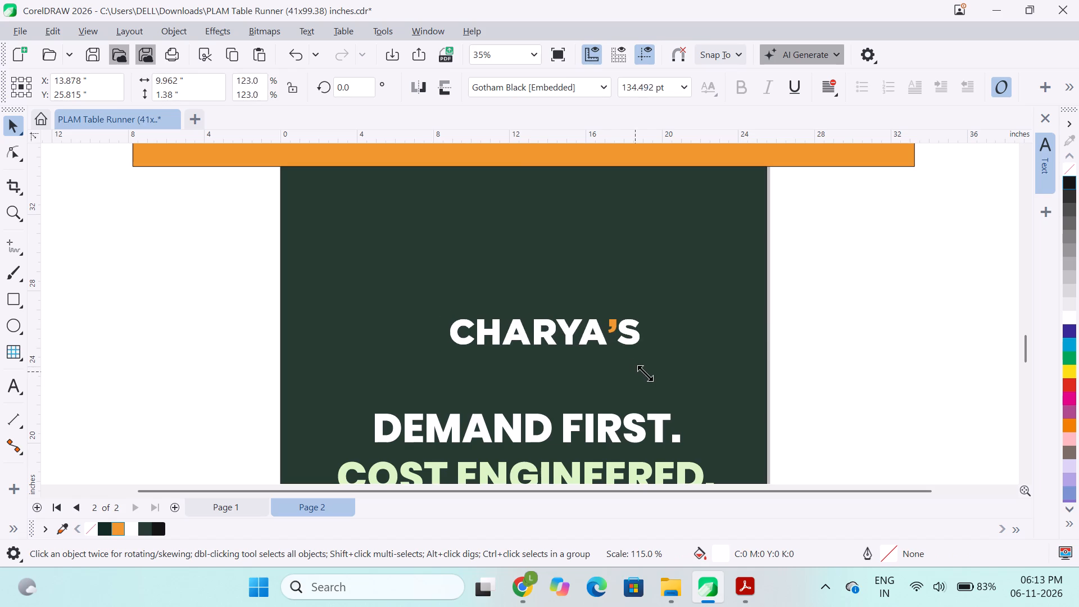
drag(645, 373, 646, 373)
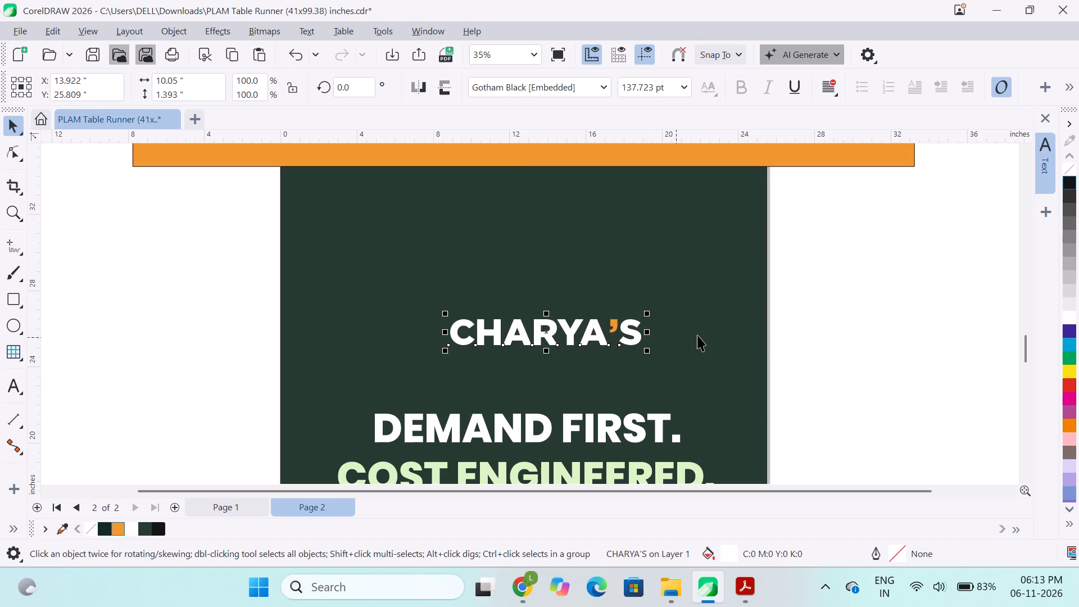
Centre the enlarged CHARYA'S heading horizontally on the lower dark green panel.
shift+click(700, 338)
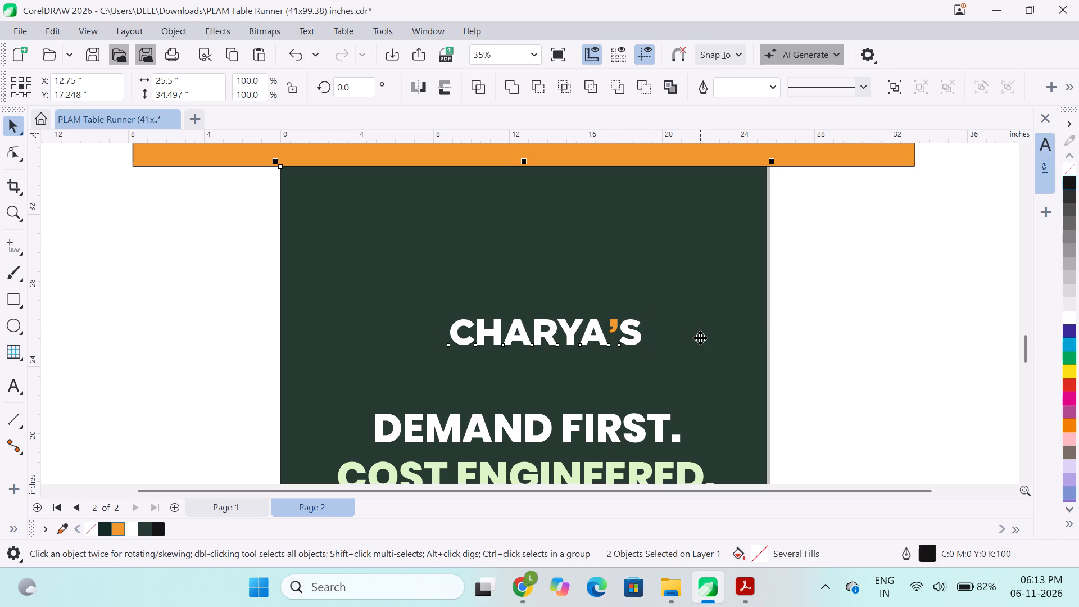
key(c)
click(250, 365)
Copy the font size value of the lower panel's CHARYA'S heading.
scroll(250, 365, up, 1)
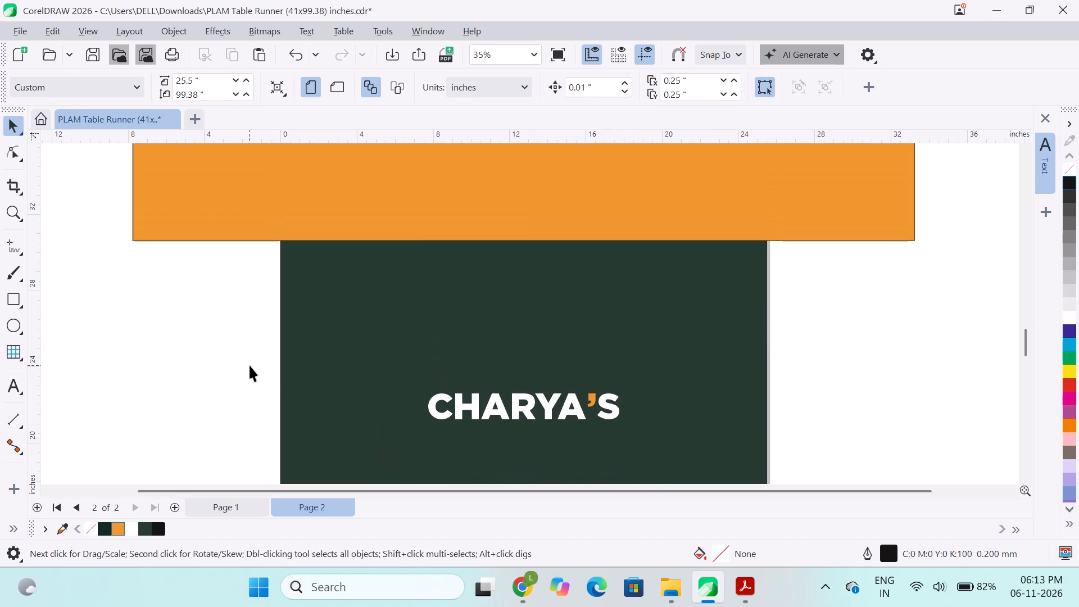
ctrl+scroll(250, 365, down, 4)
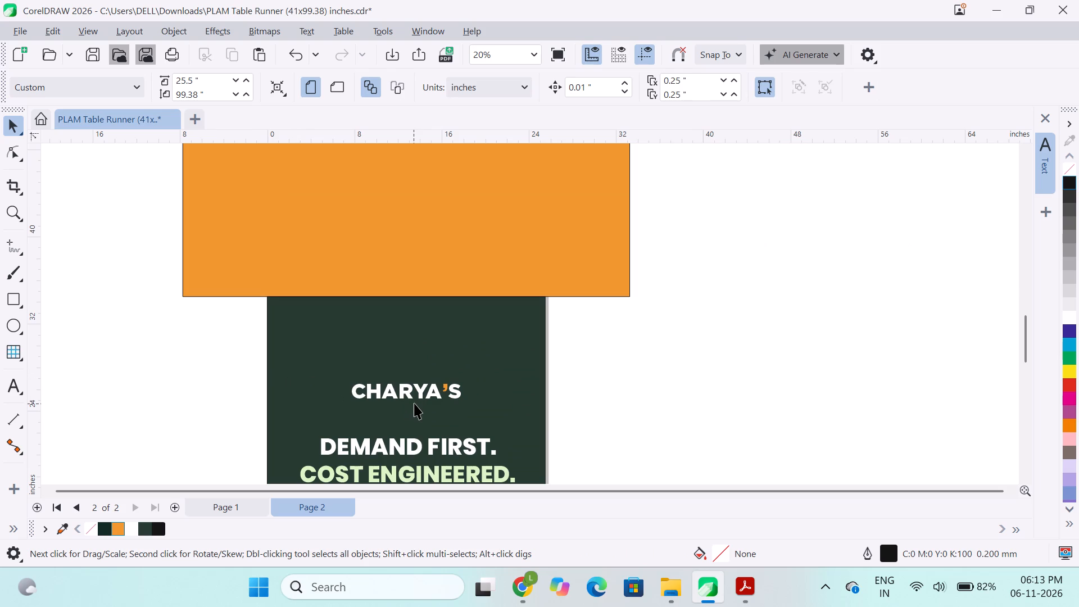
scroll(502, 402, down, 1)
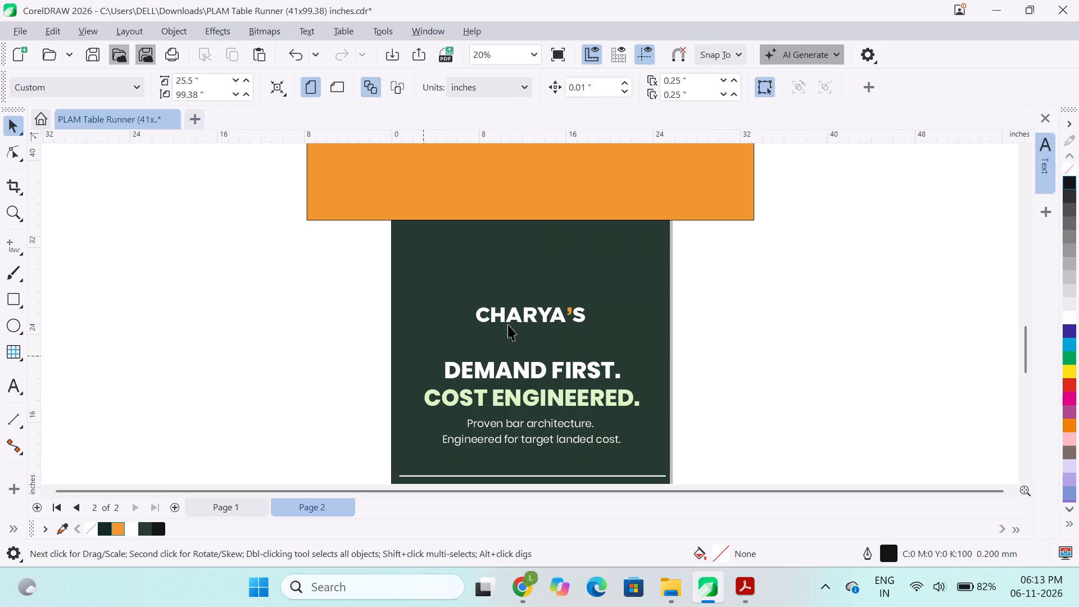
click(512, 319)
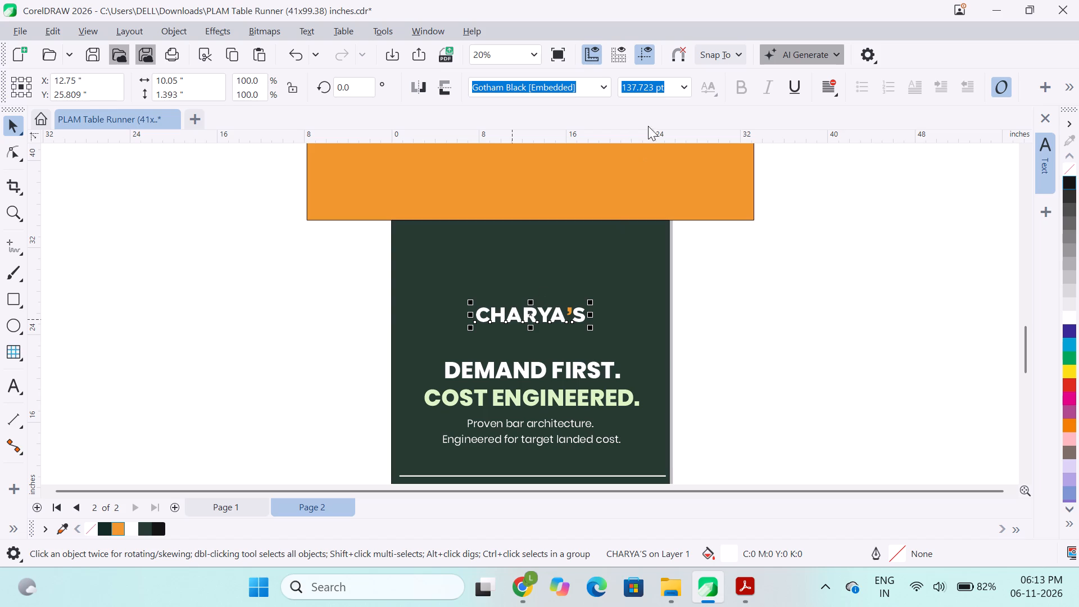
double_click(655, 85)
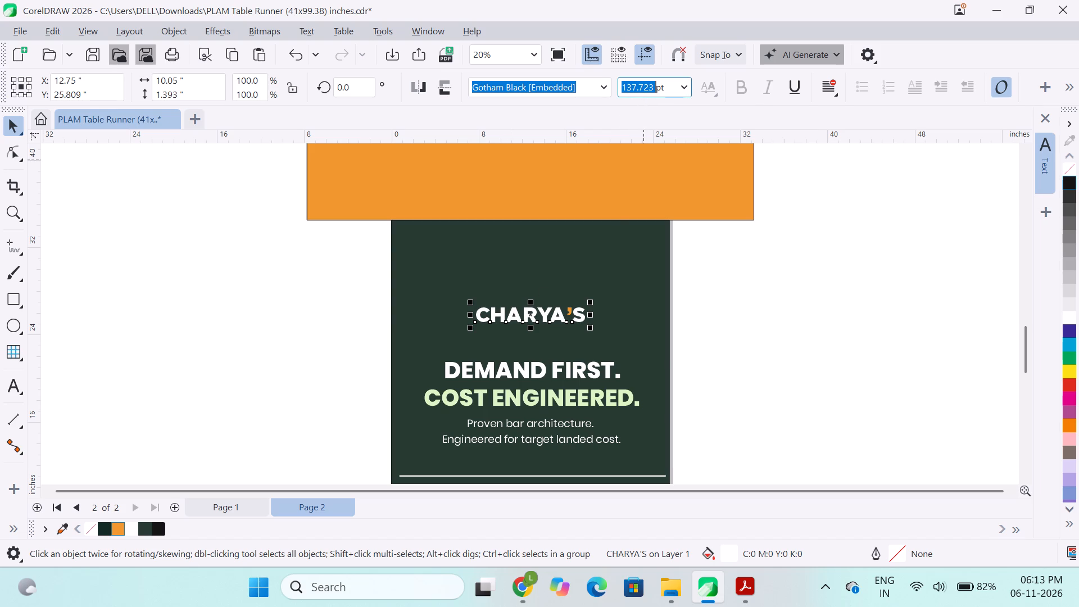
click(658, 88)
drag(663, 88, 596, 94)
click(827, 215)
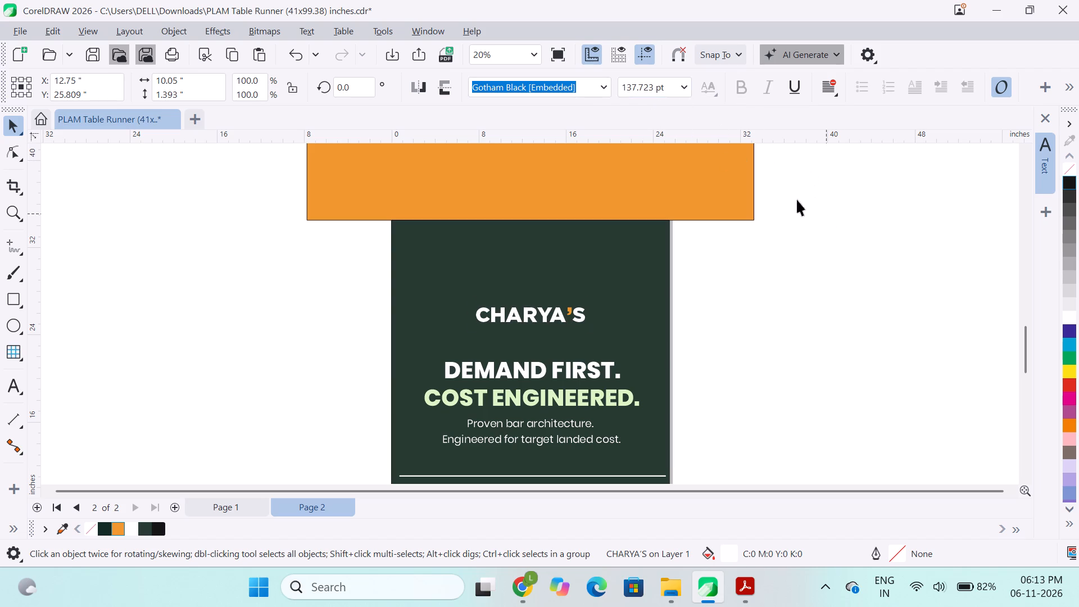
click(548, 319)
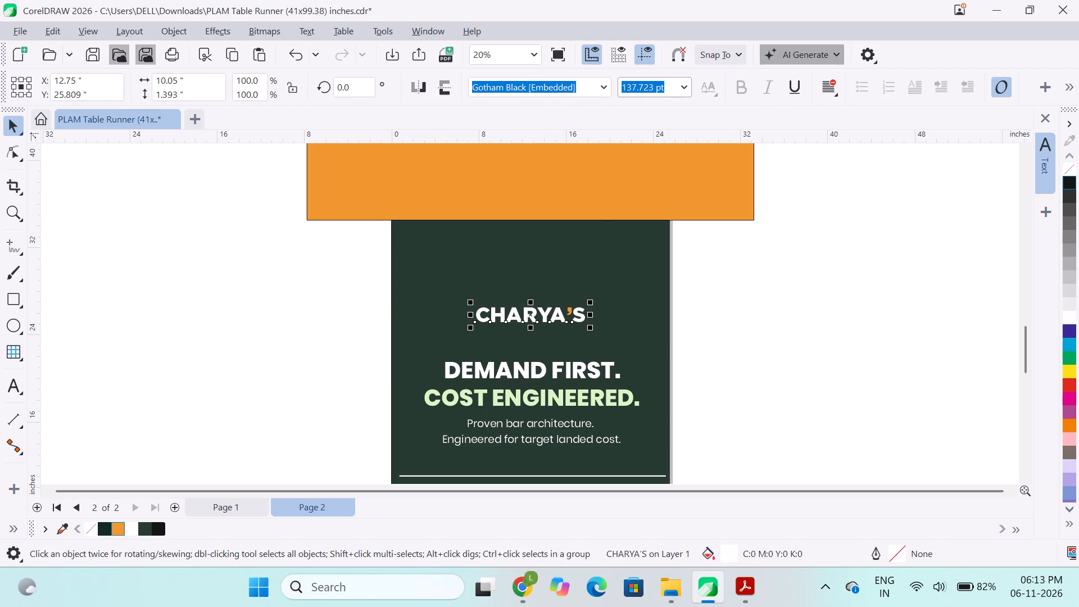
drag(624, 88, 679, 88)
click(497, 82)
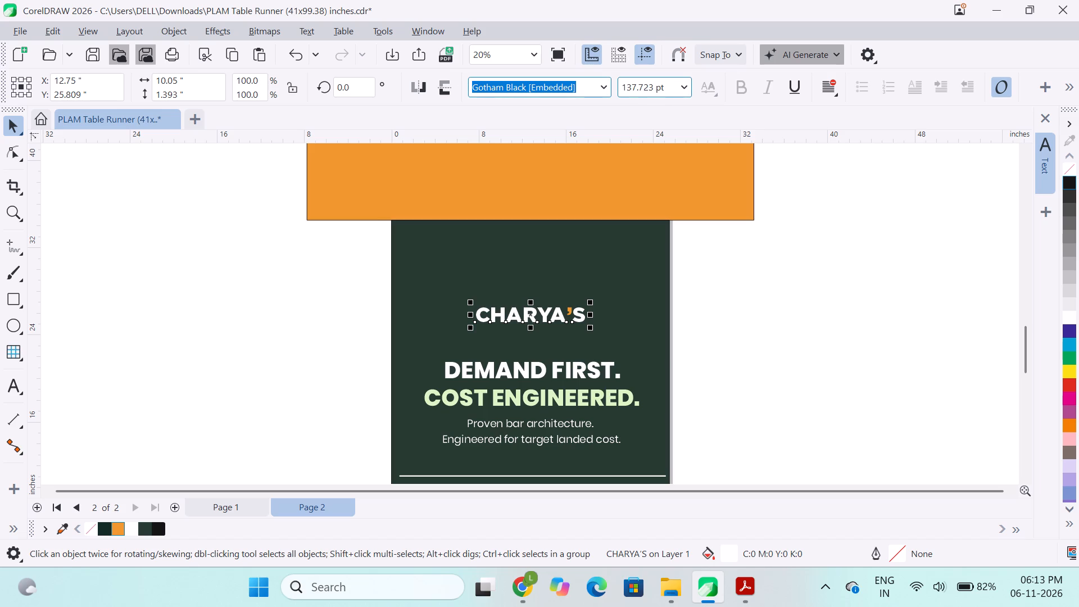
click(485, 84)
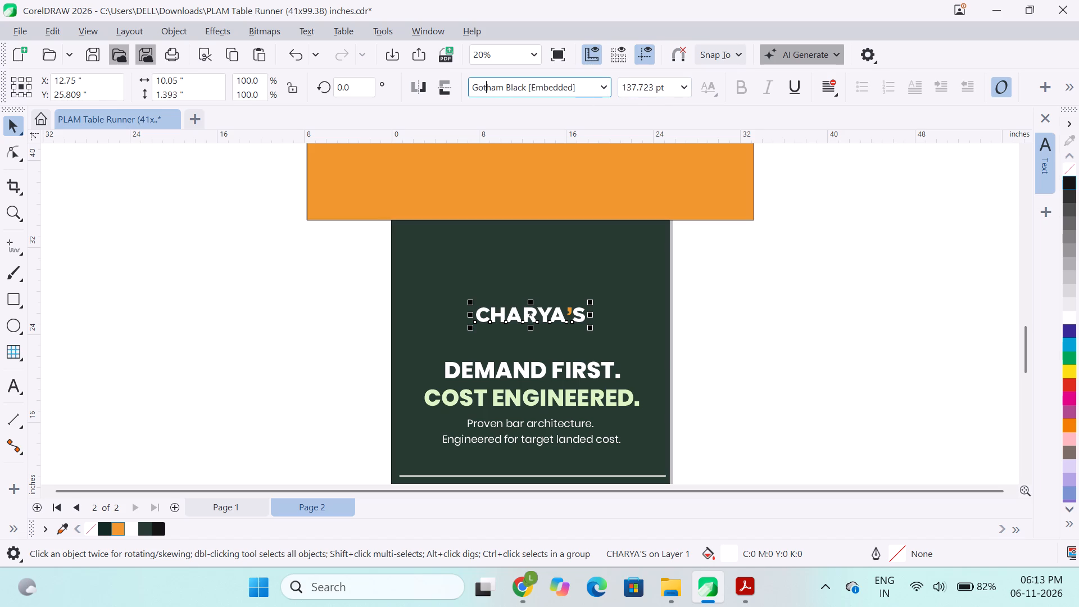
drag(662, 83, 657, 88)
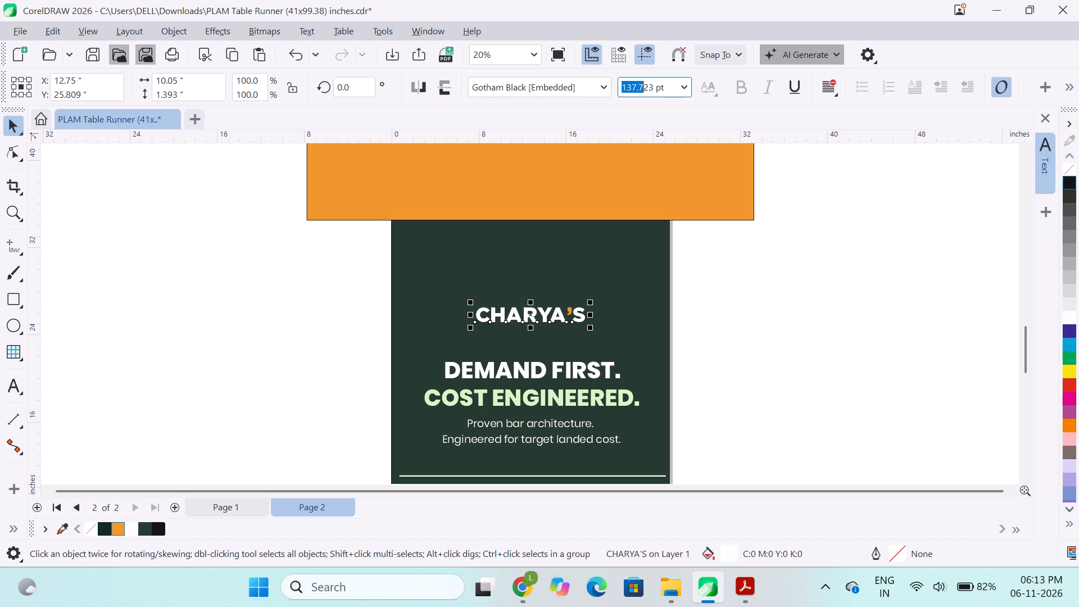
drag(657, 88, 674, 85)
key(ctrl+c)
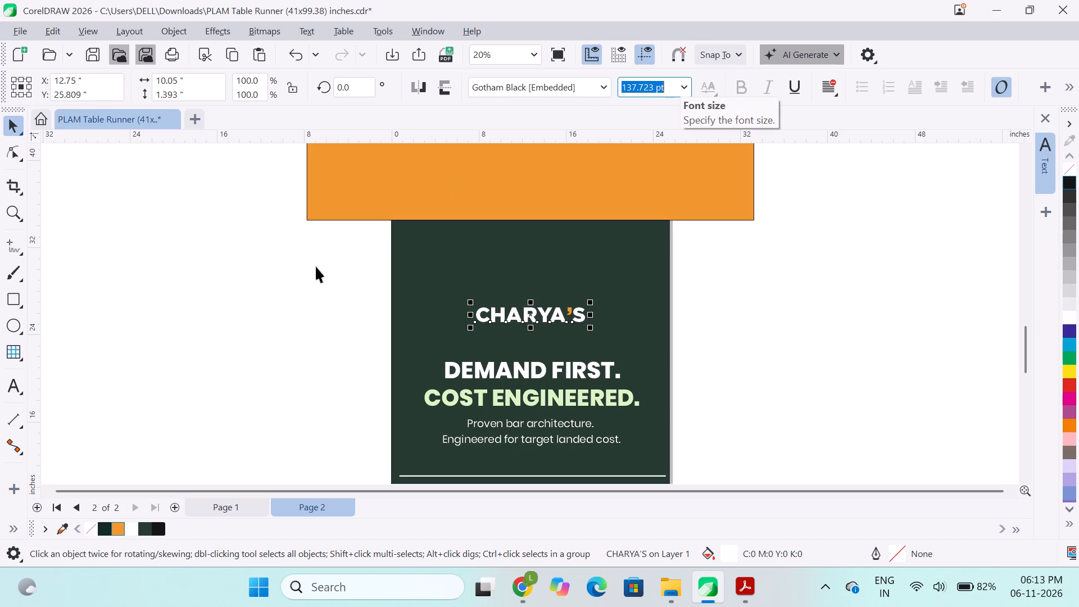
click(311, 269)
Ungroup the upside-down text group on the upper dark green panel.
scroll(311, 269, up, 2)
scroll(379, 251, up, 2)
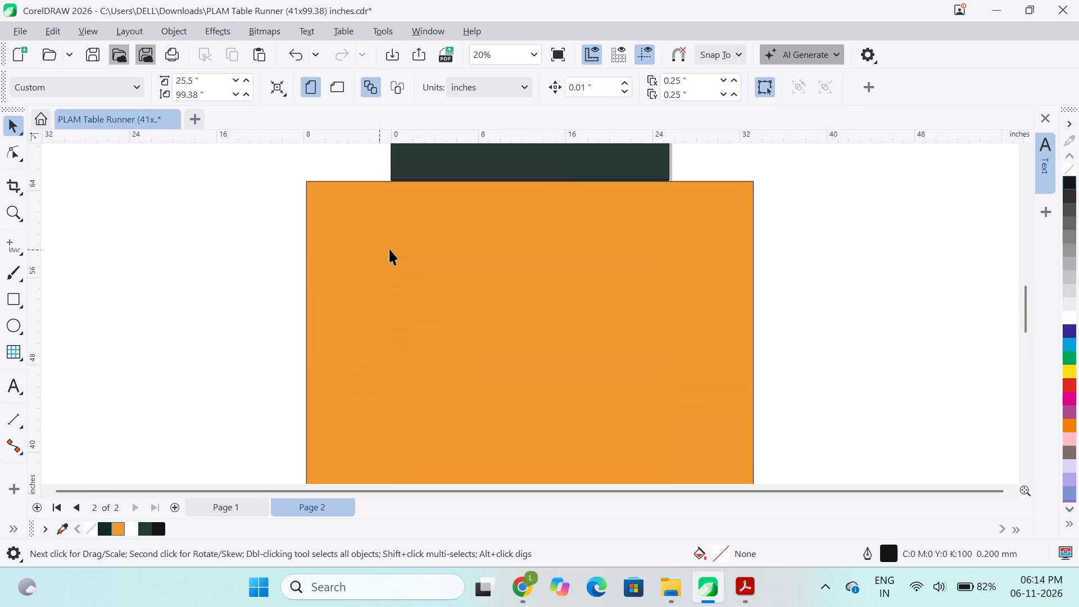
scroll(464, 219, up, 1)
click(527, 289)
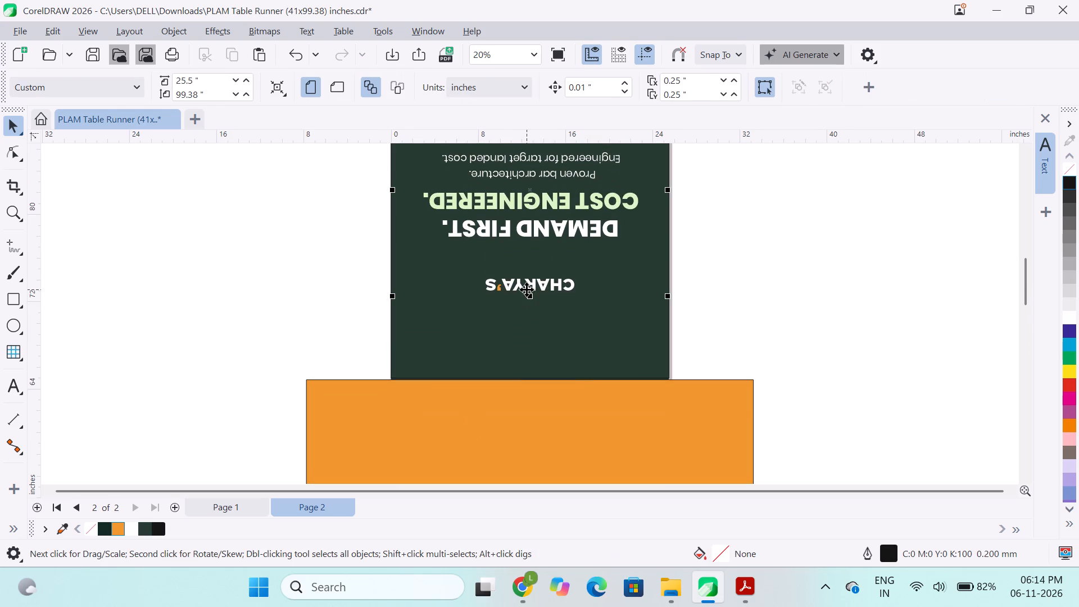
key(ctrl+u)
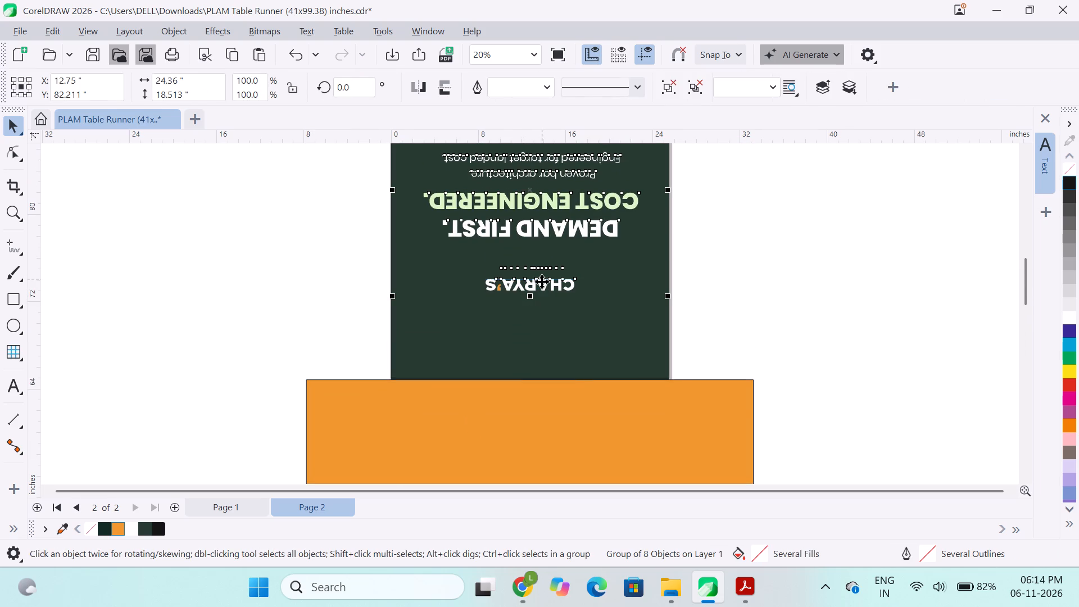
click(296, 294)
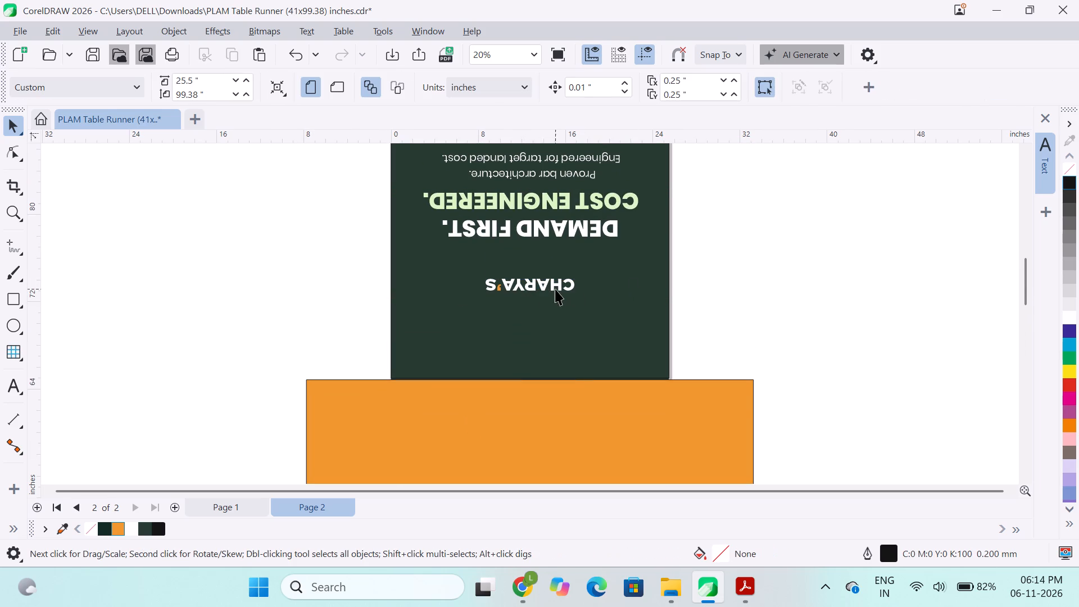
Set the upside-down CHARYA'S heading on the upper panel to the copied font size of 137.723 pt.
click(555, 289)
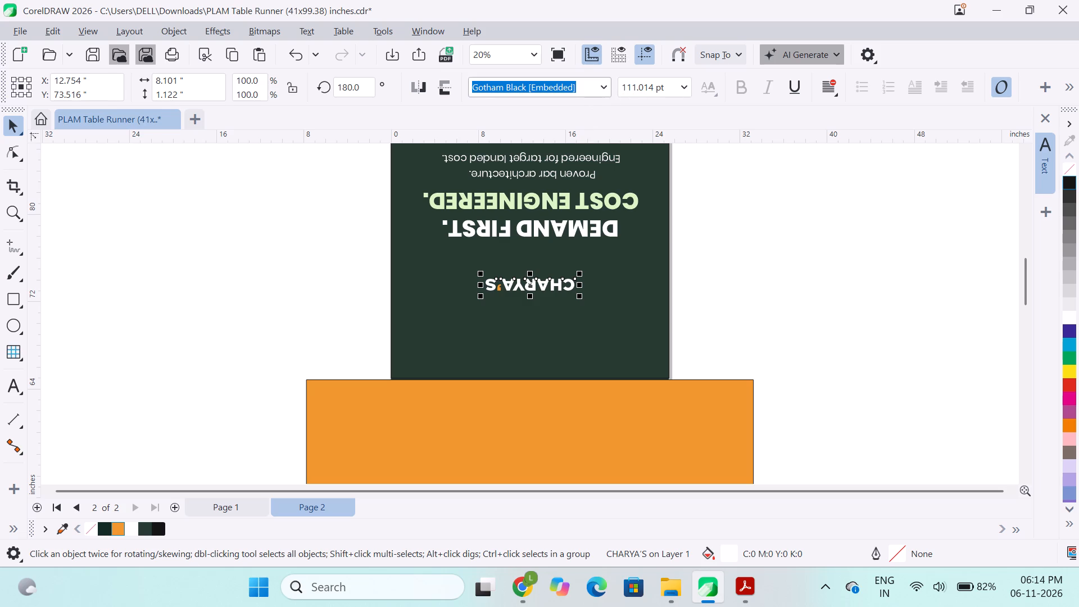
click(648, 87)
key(ctrl+v)
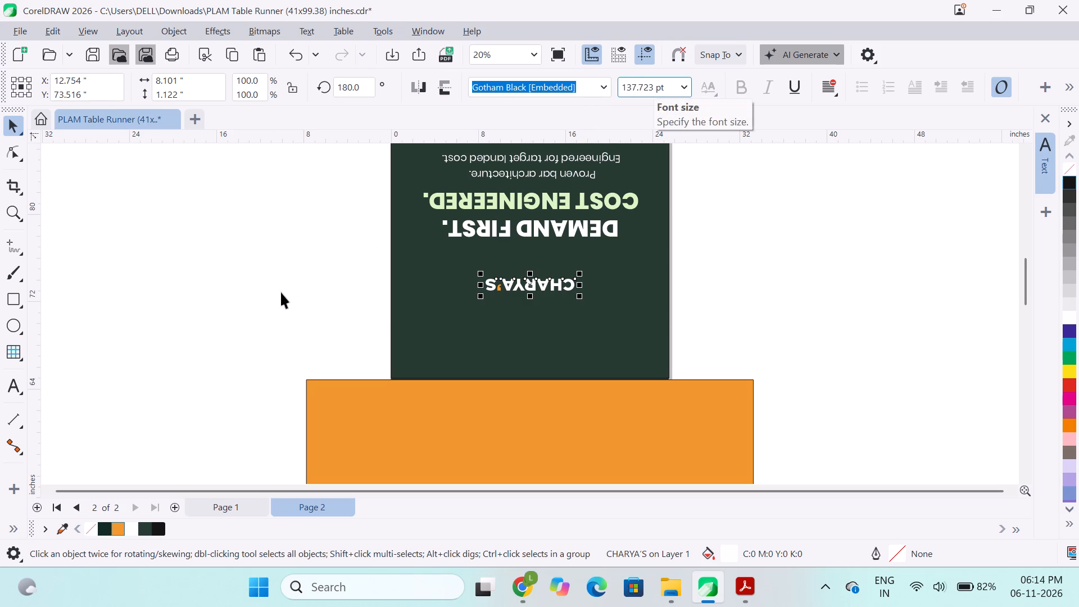
click(280, 292)
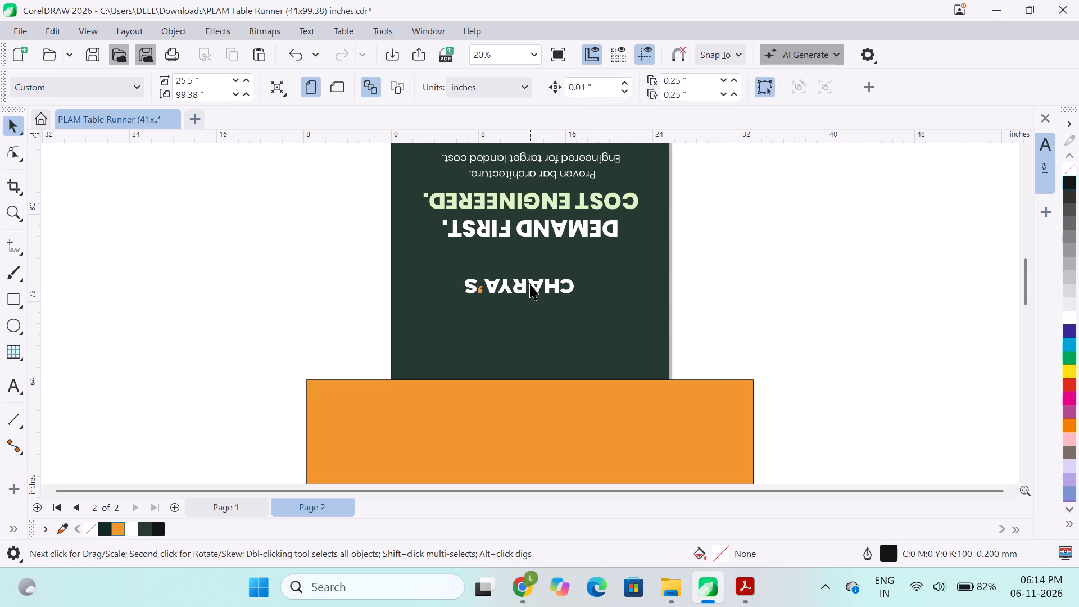
Centre the upside-down CHARYA'S heading horizontally on the upper dark green panel.
click(526, 284)
shift+click(624, 298)
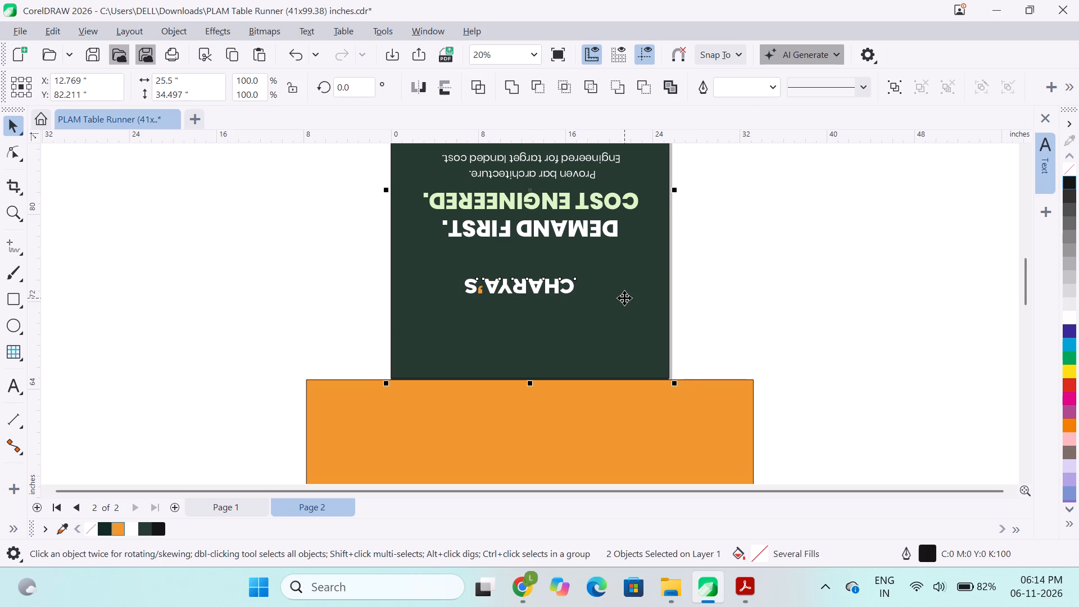
key(c)
click(291, 355)
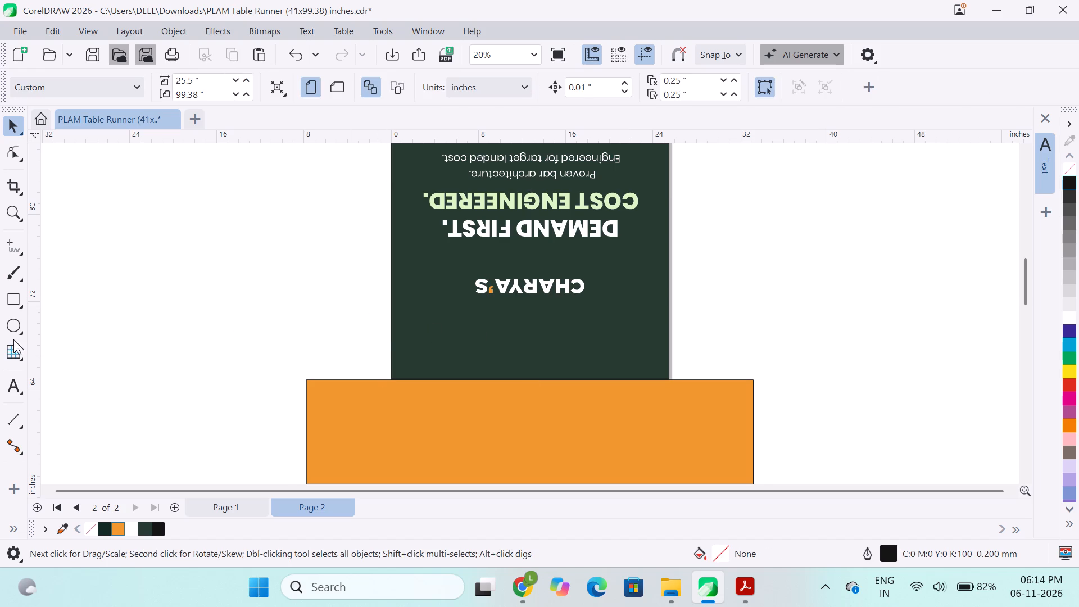
Draw a rectangle about 25.2 in wide and 7.05 in high across the upper dark green panel, just above the orange section.
click(12, 296)
drag(394, 301, 469, 364)
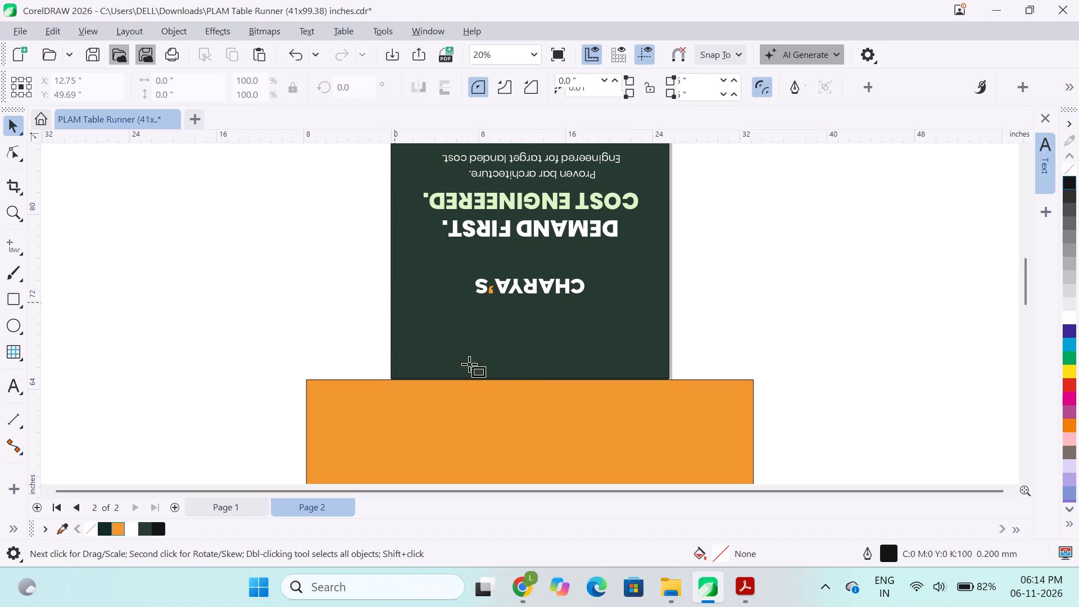
drag(469, 364, 665, 375)
click(192, 281)
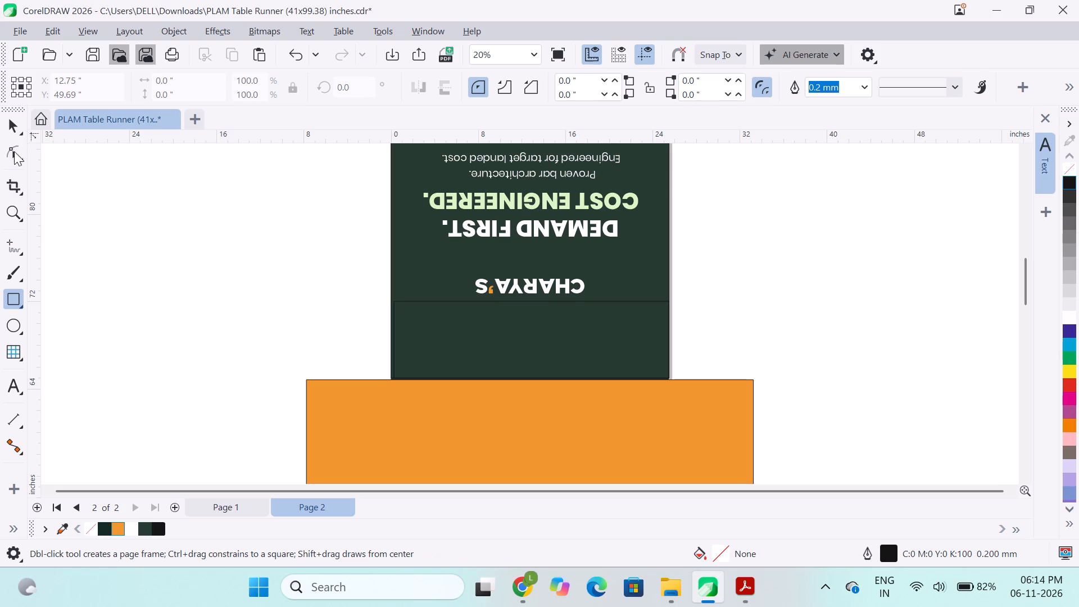
Fill the new rectangle between the upside-down CHARYA'S heading and the orange section with white.
click(18, 131)
click(456, 340)
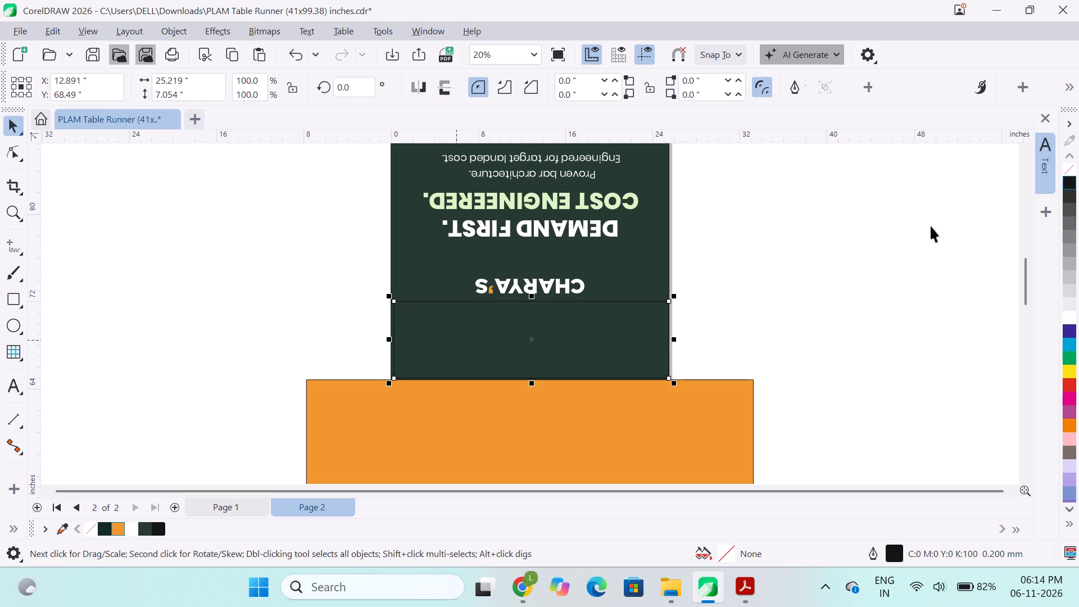
click(1066, 318)
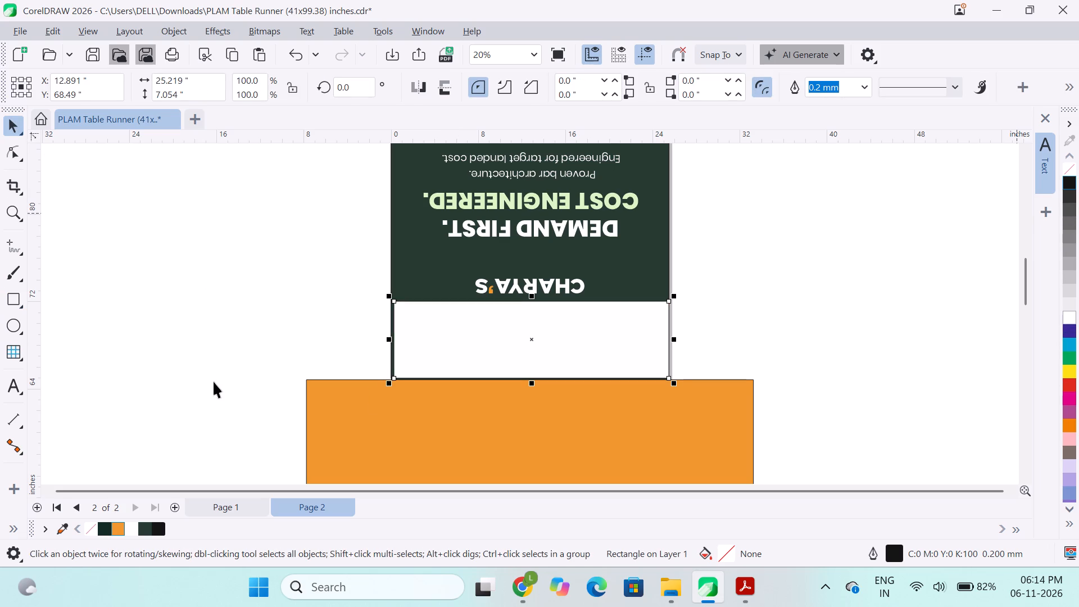
click(208, 370)
click(444, 341)
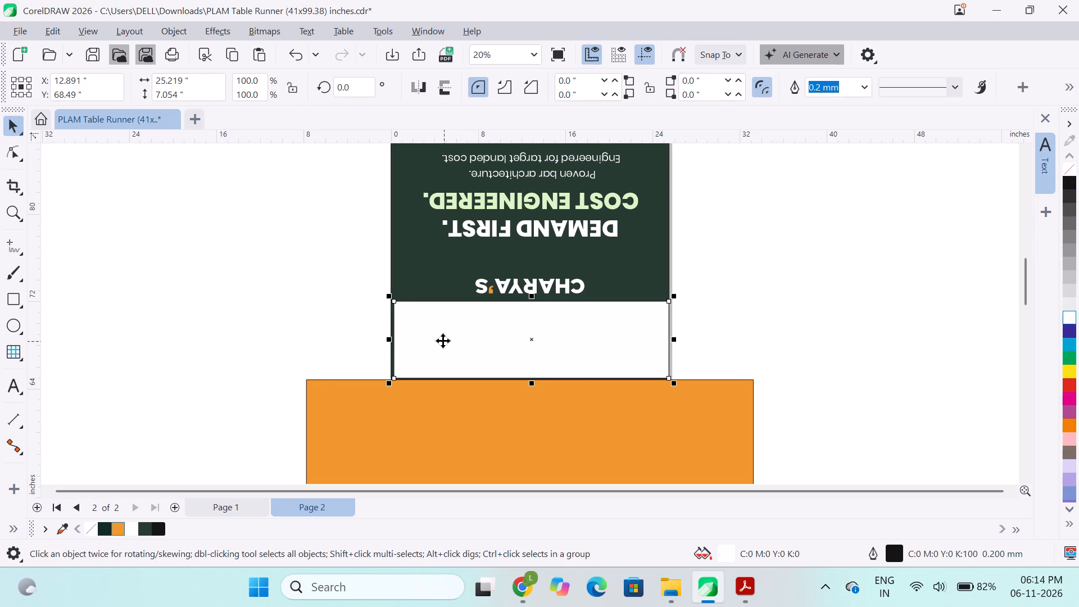
click(289, 227)
Check the document's measurement units and keep inches selected.
click(528, 87)
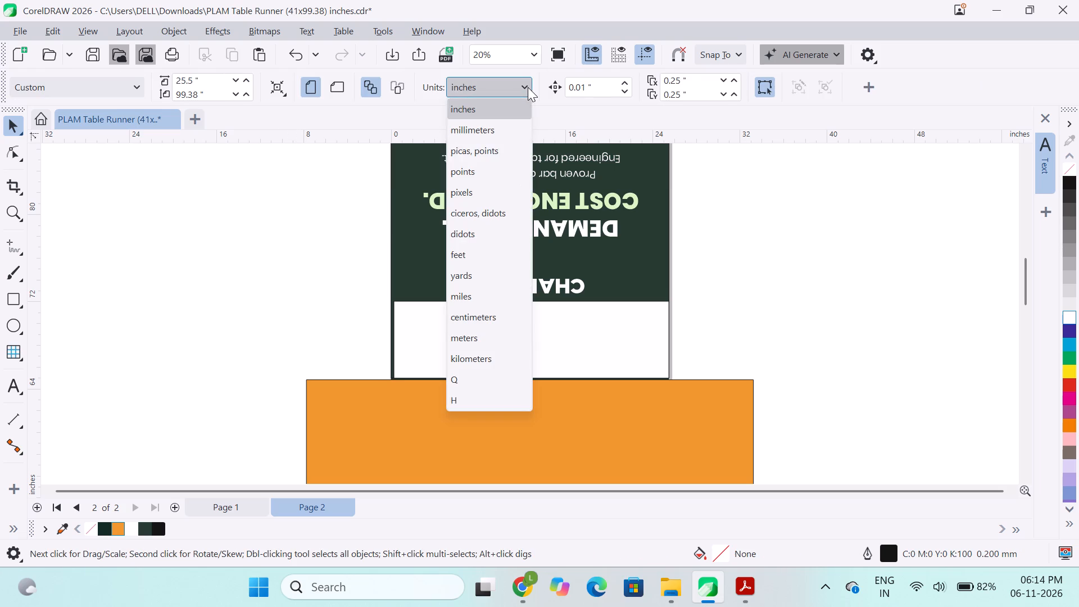
click(477, 111)
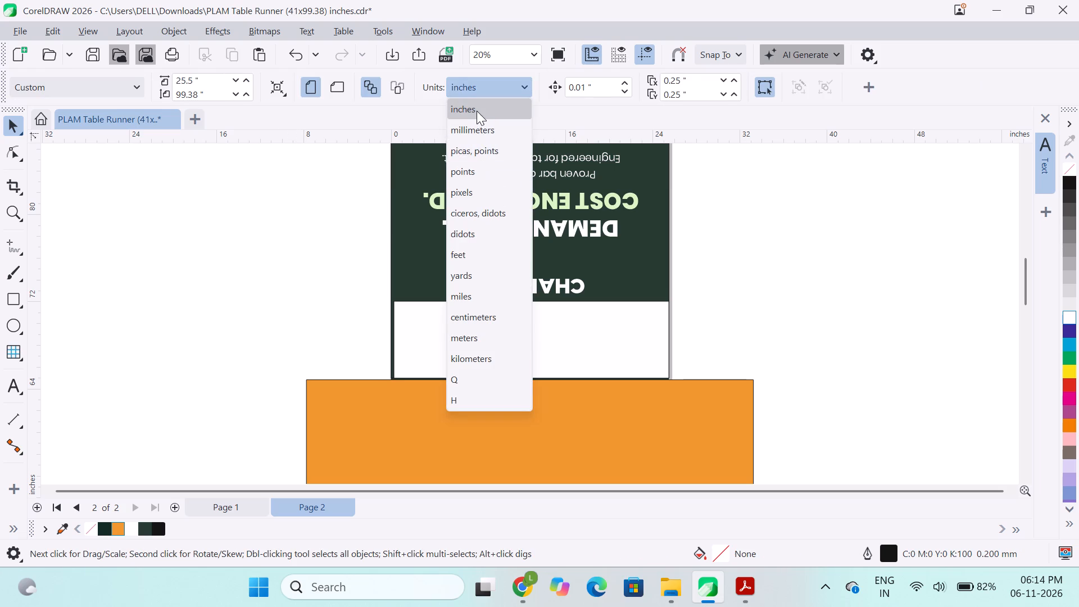
click(289, 179)
Reduce the white rectangle's height to 4 in.
click(421, 321)
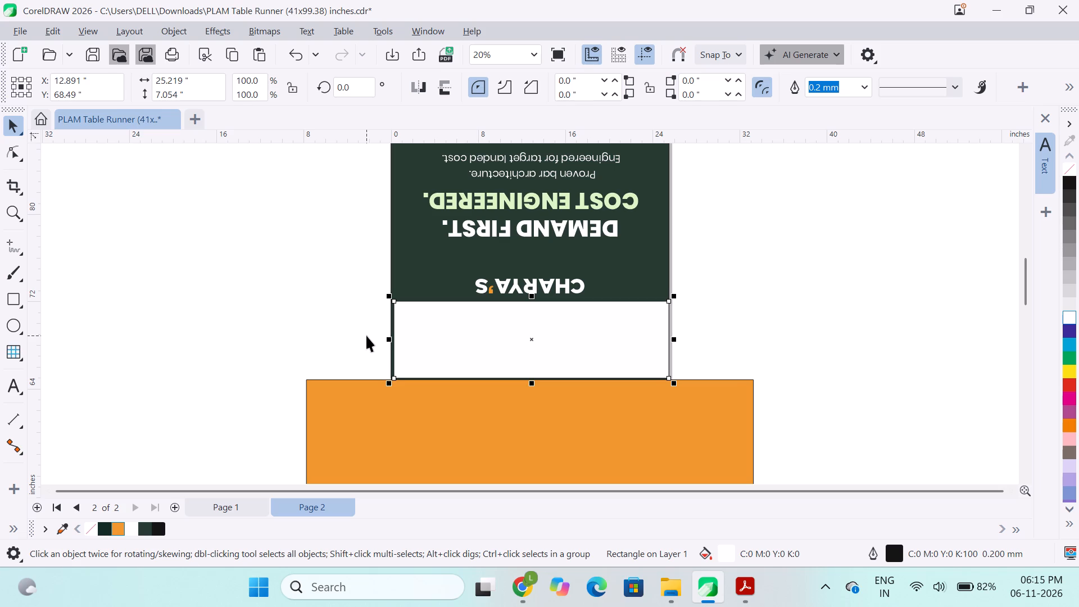
drag(530, 298, 528, 328)
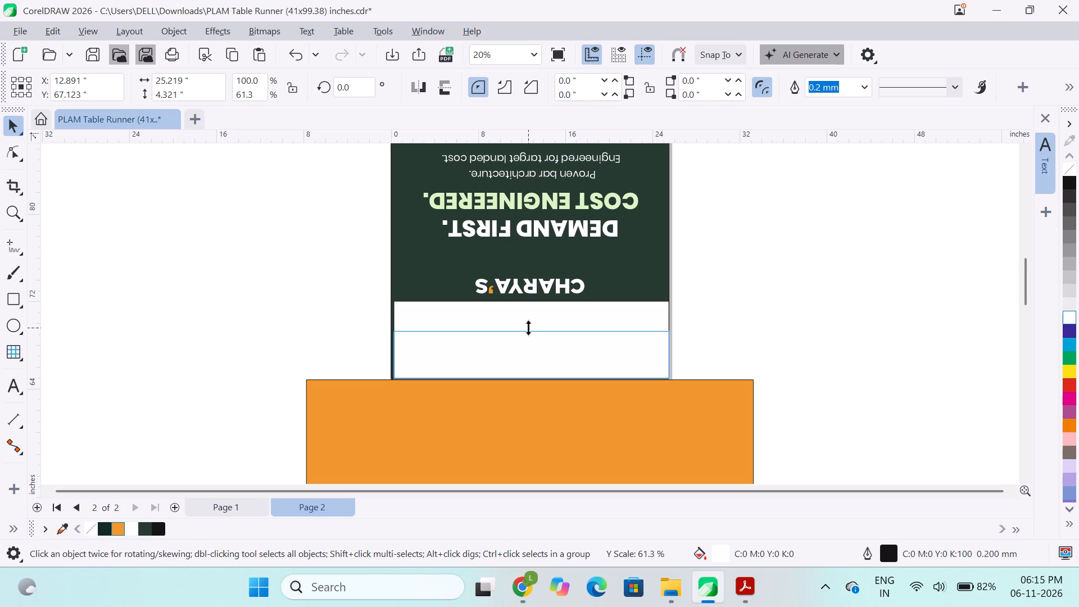
drag(528, 328, 525, 330)
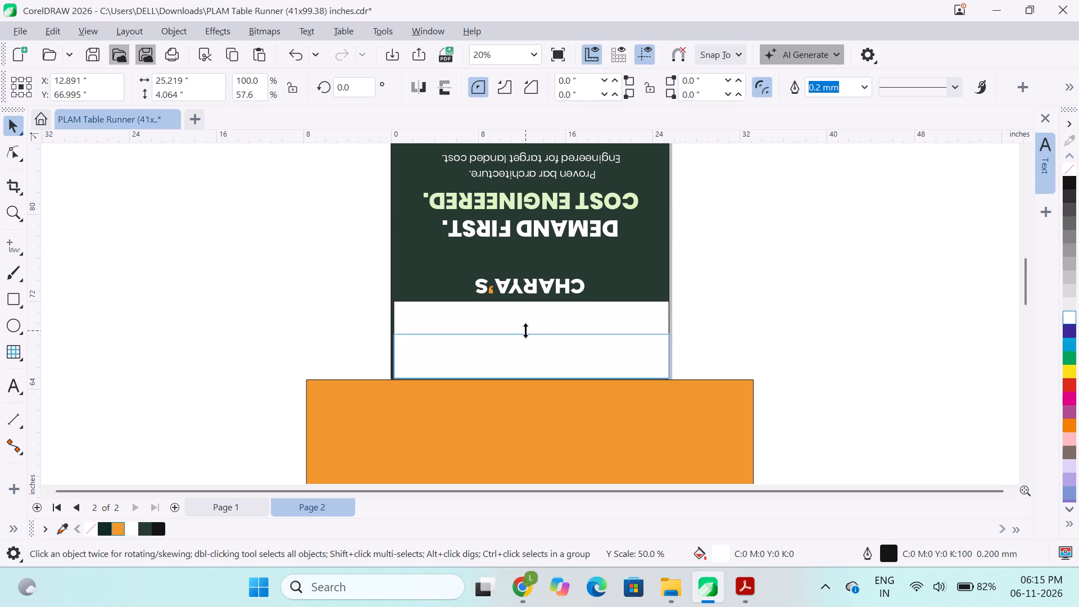
drag(525, 330, 526, 327)
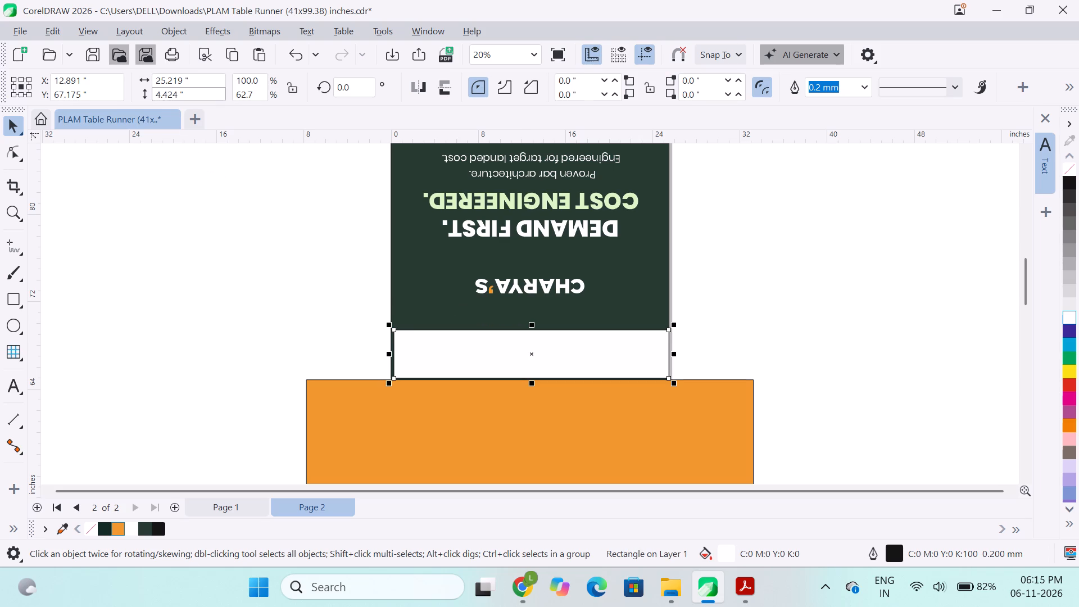
click(173, 98)
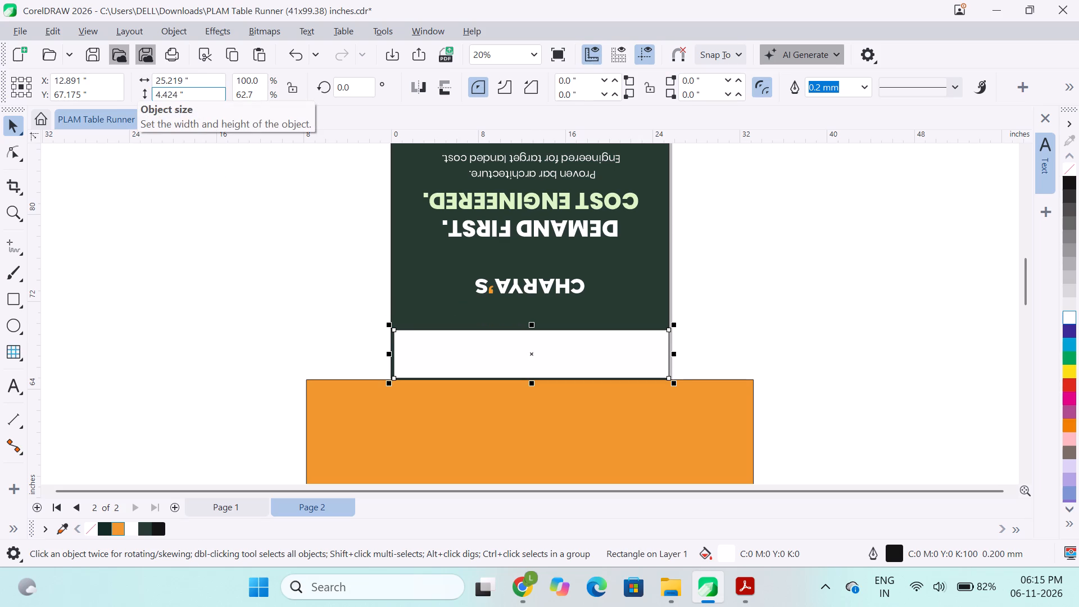
drag(176, 94, 133, 96)
key(4)
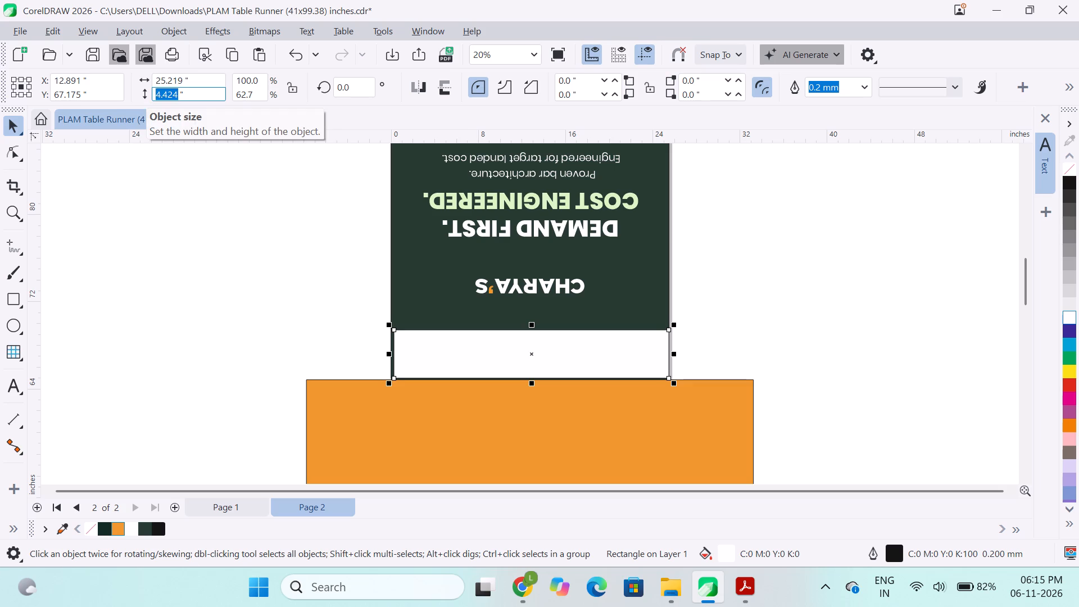
click(224, 218)
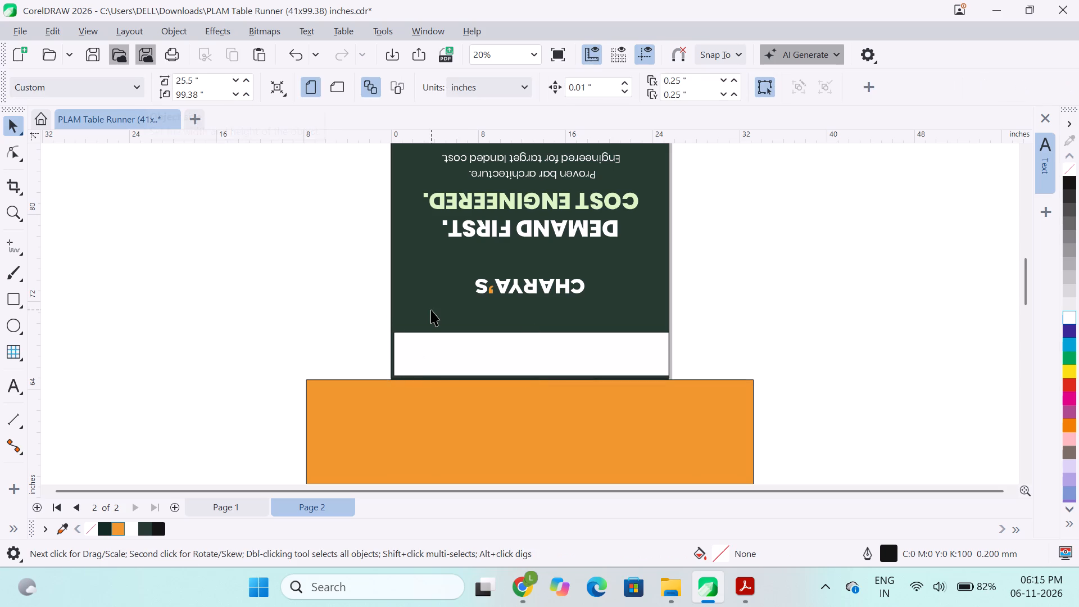
Nudge the white rectangle down and slightly left to rest on the orange section, at about X 12.8 in, Y 66.83 in.
click(285, 272)
click(457, 347)
key(Down)
key(Down)
key(Down)
key(Down)
key(Down)
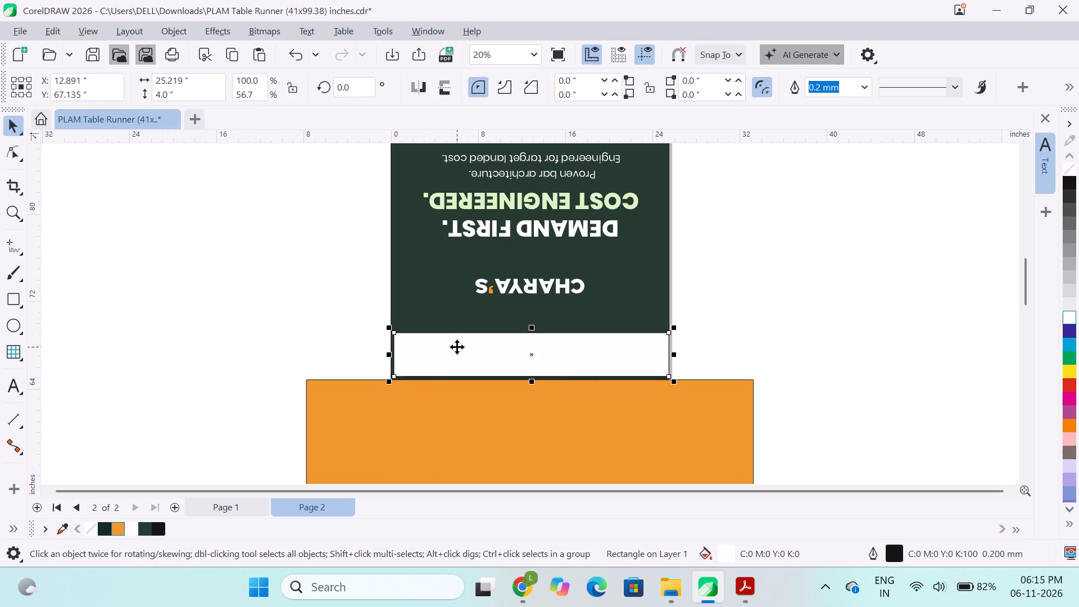
key(Down)
key(Down)
key(Down)
key(Down)
key(Down)
key(Down)
key(Down)
key(Down)
key(Down)
key(Down)
key(Down)
key(Down)
key(Down)
key(Down)
key(Down)
key(Down)
key(Down)
key(Down)
key(Down)
key(Down)
key(Down)
key(Down)
key(Down)
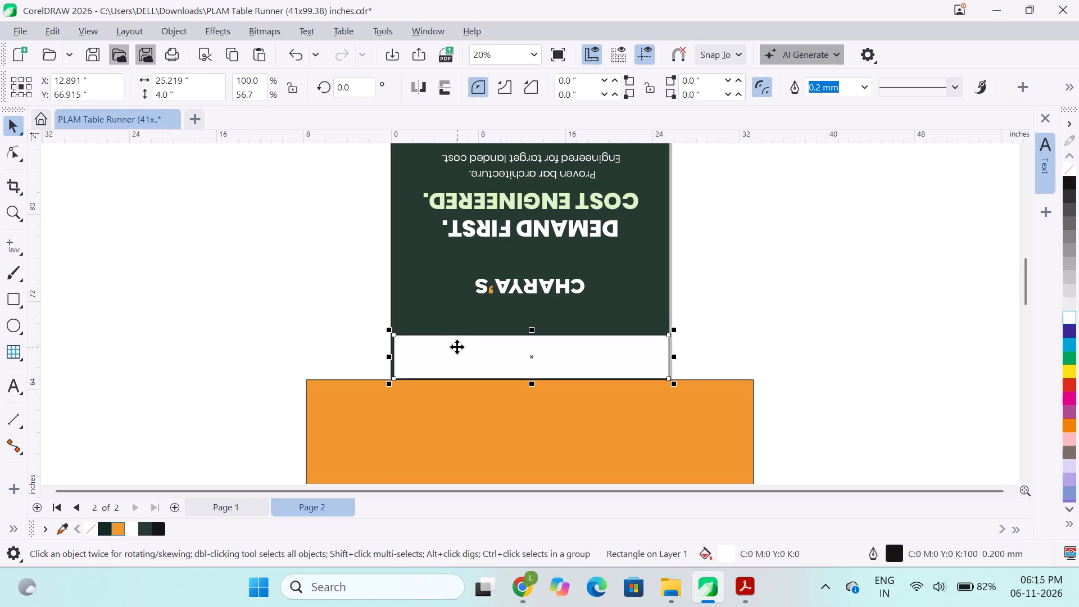
key(Down)
key(Down)
key(Down)
key(Down)
key(Left)
key(Left)
key(Left)
key(Left)
key(Left)
key(Left)
key(Left)
key(Left)
key(Left)
key(Left)
key(Left)
key(Left)
key(Left)
key(Left)
key(Left)
key(Left)
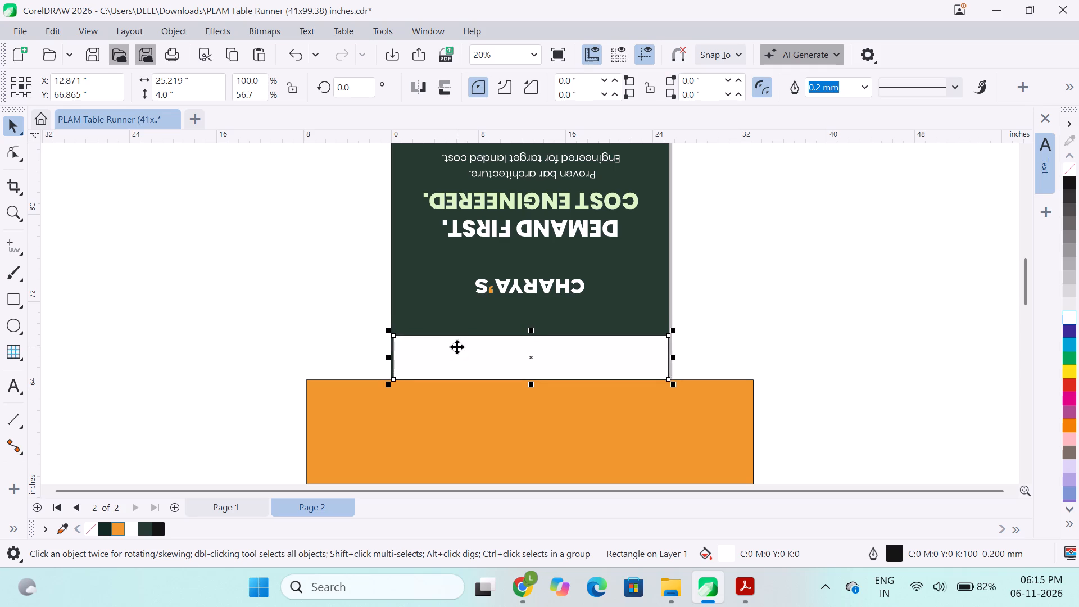
key(Down)
key(Down)
key(Down)
key(Down)
key(Down)
key(Down)
key(Down)
key(Down)
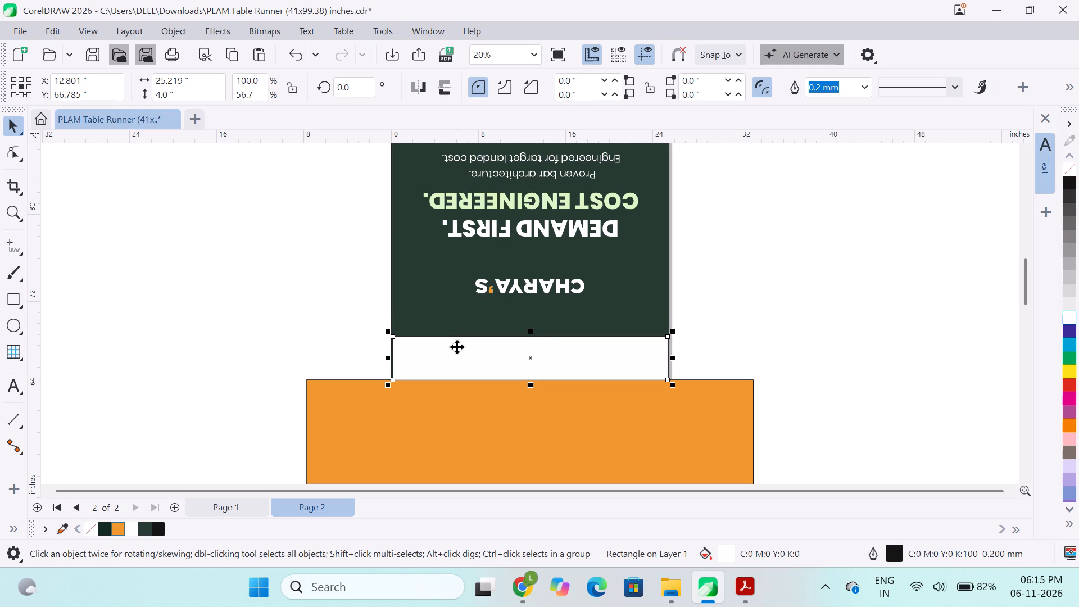
key(Down)
key(Up)
key(Up)
key(Up)
key(Up)
key(Up)
key(Up)
key(Up)
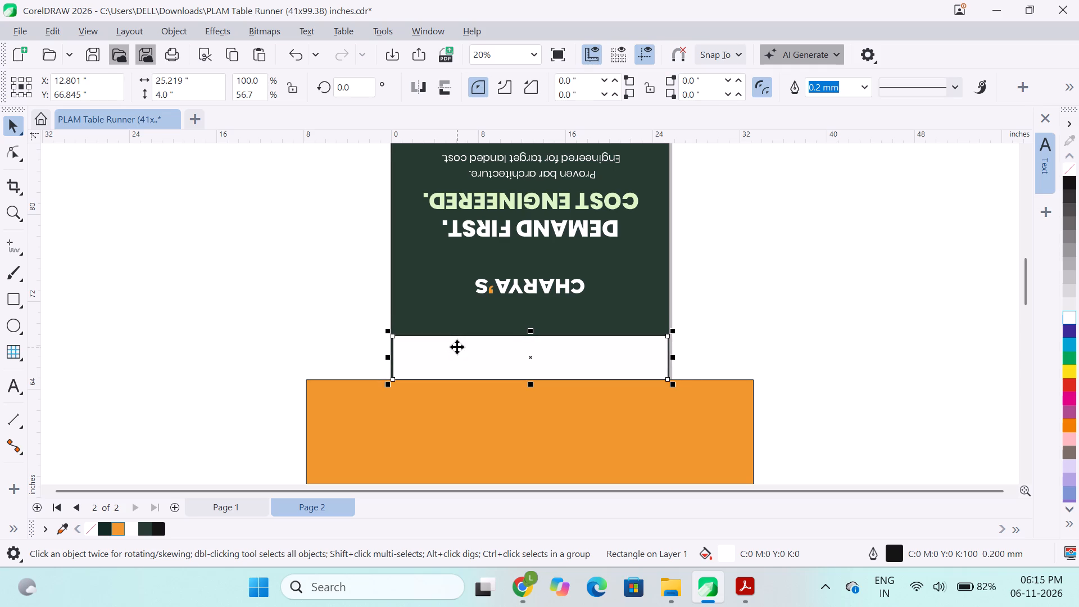
key(Up)
key(Down)
key(Down)
key(Down)
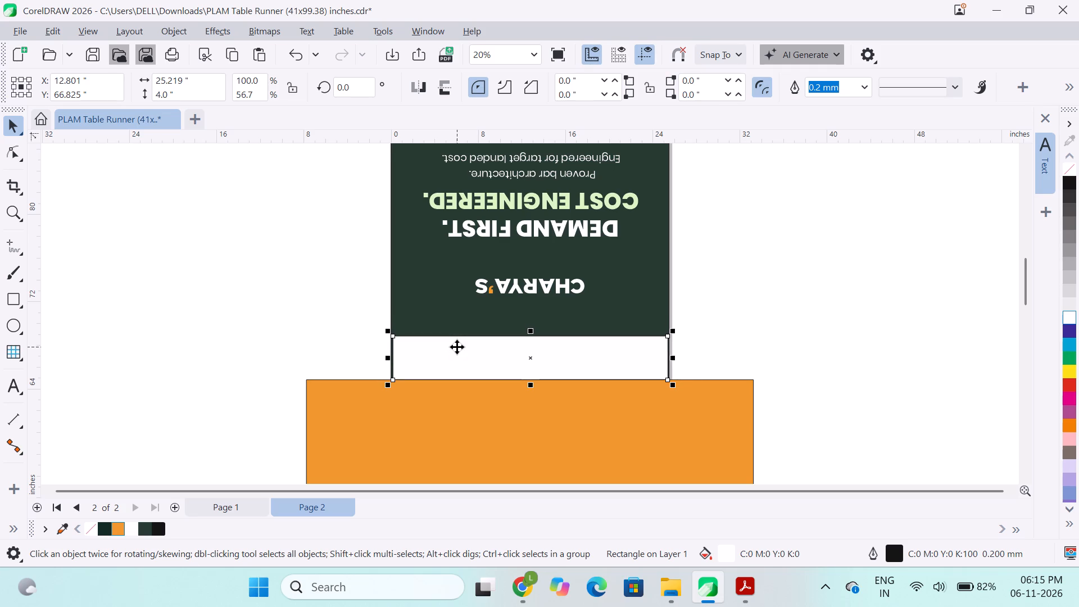
click(333, 309)
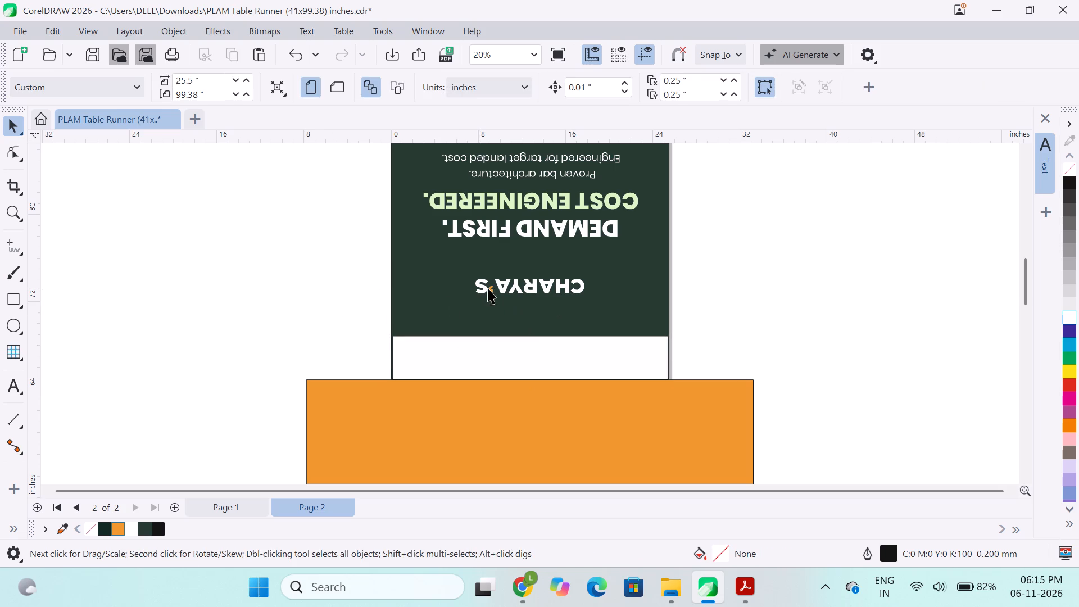
Group all eight upside-down text and line objects on the upper dark green panel.
click(171, 288)
ctrl+scroll(471, 309, down, 5)
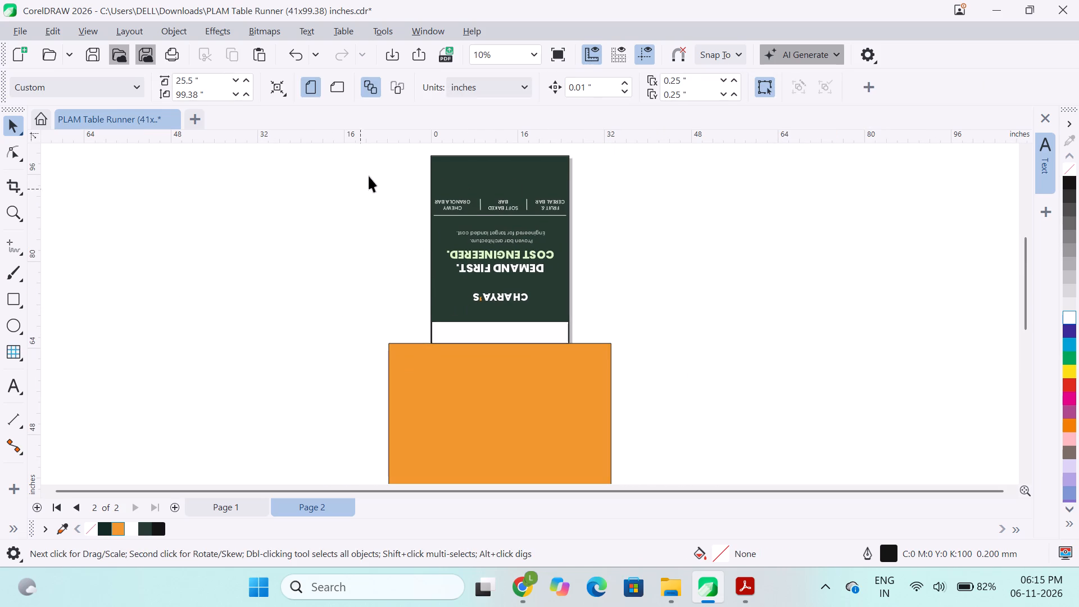
drag(371, 175, 593, 319)
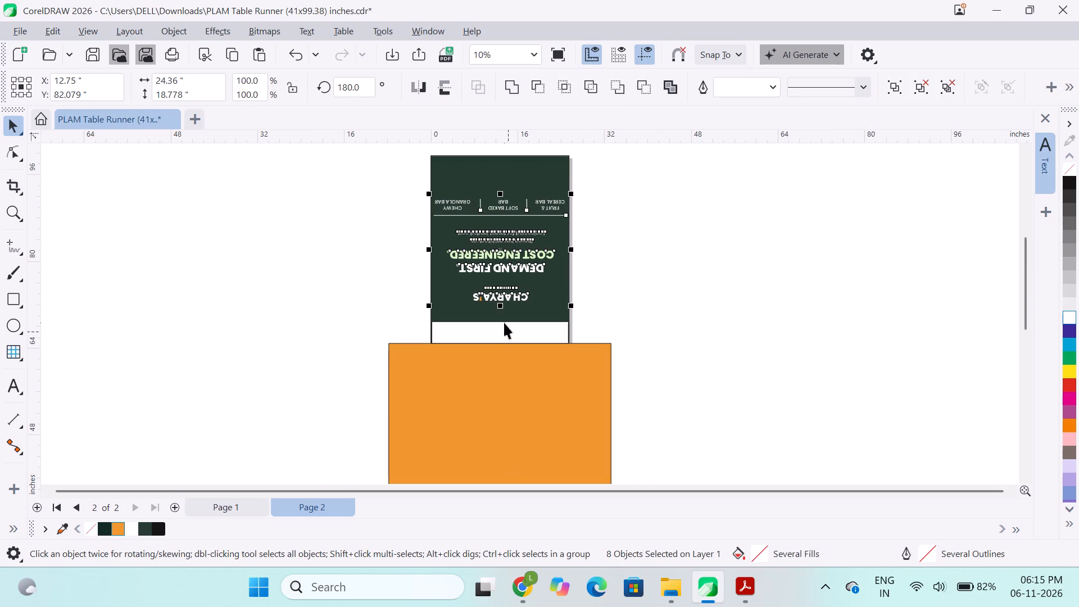
key(ctrl+g)
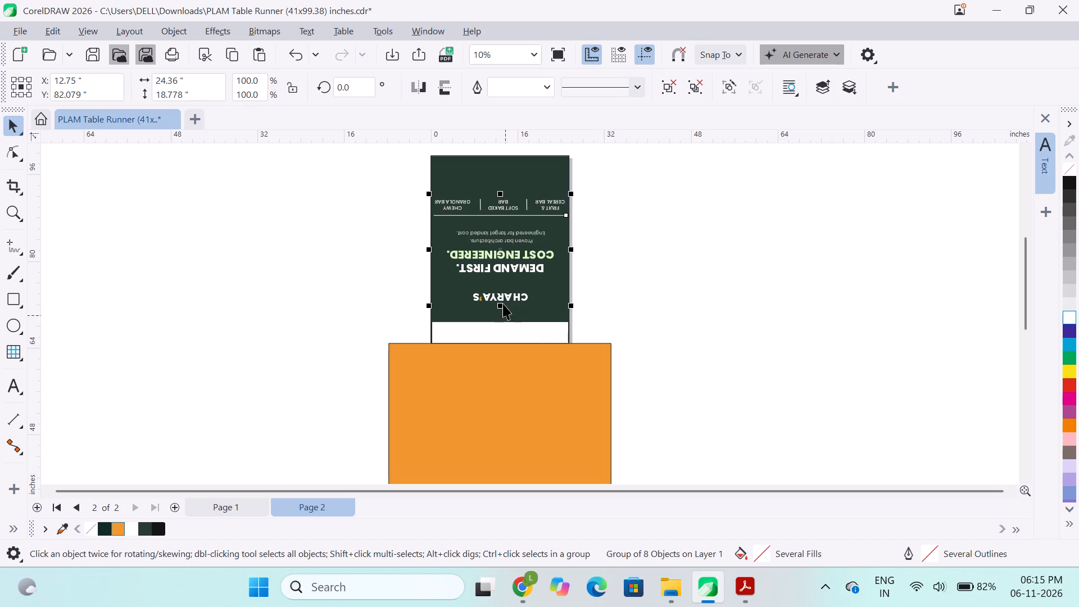
click(311, 271)
Move the upside-down text group down until the CHARYA'S heading reaches the white spacer rectangle.
click(478, 255)
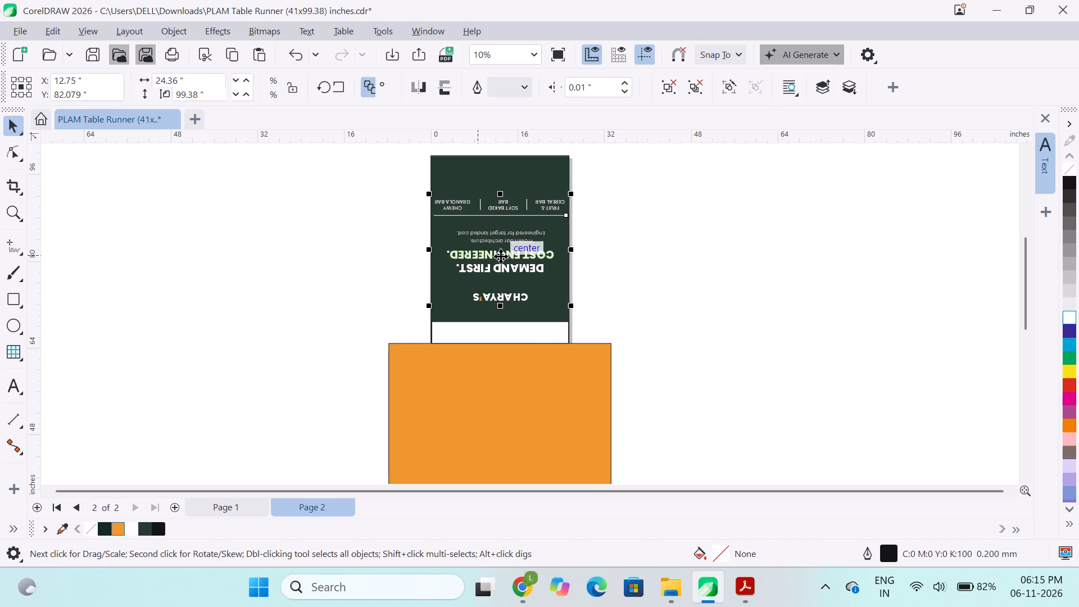
drag(502, 254, 506, 275)
Adjust the snapping options for the document grid, baseline grid and guidelines.
click(735, 49)
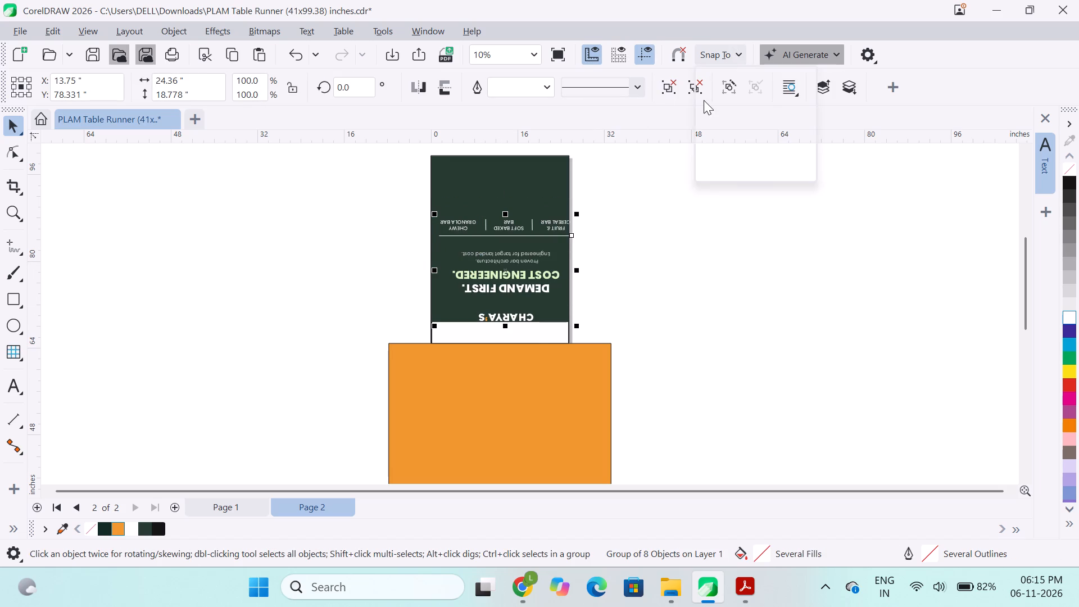
click(704, 101)
click(701, 121)
click(708, 112)
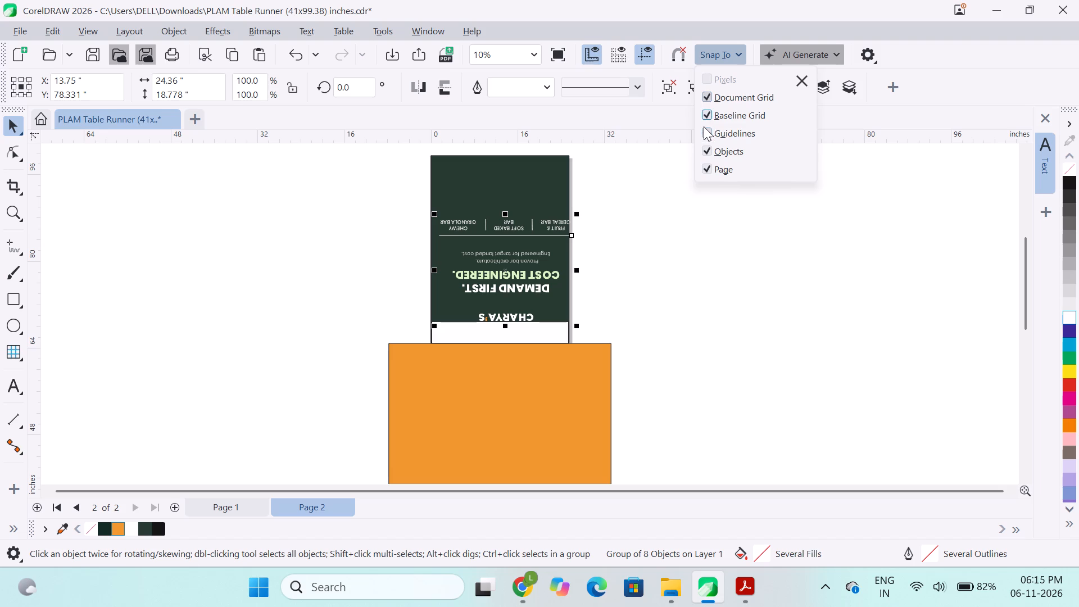
click(704, 126)
click(708, 232)
Shift the upside-down text group back over the dark green panel, to about X 12.92 in, Y 78.45 in.
click(495, 281)
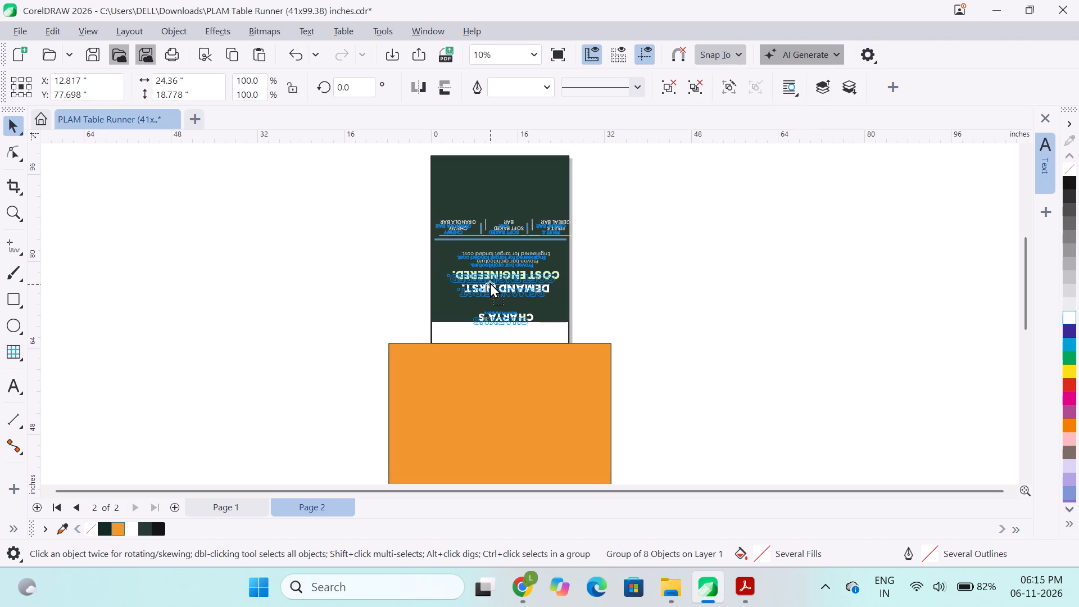
click(394, 309)
Place a horizontal guideline along the upper edge of the white spacer rectangle.
drag(445, 134, 469, 296)
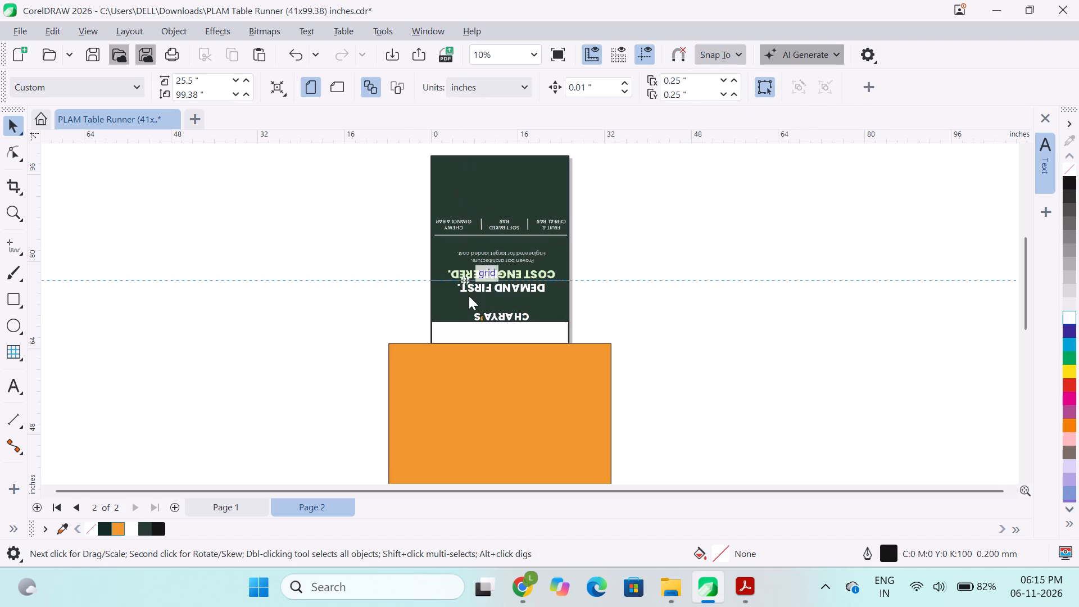
drag(469, 296, 476, 323)
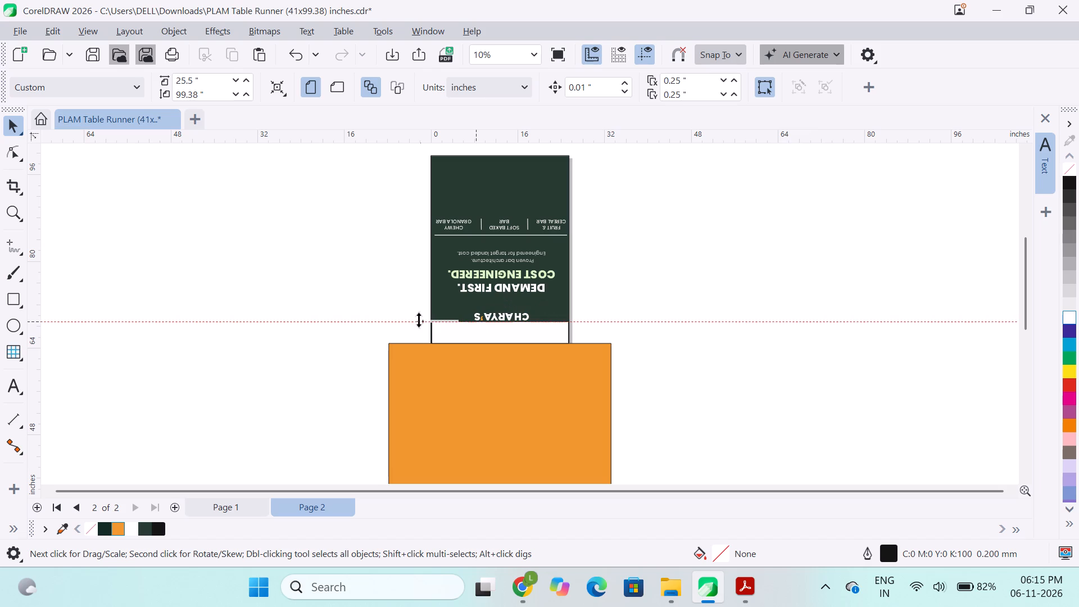
click(394, 293)
Centre the upside-down text group horizontally on its dark green panel.
click(513, 316)
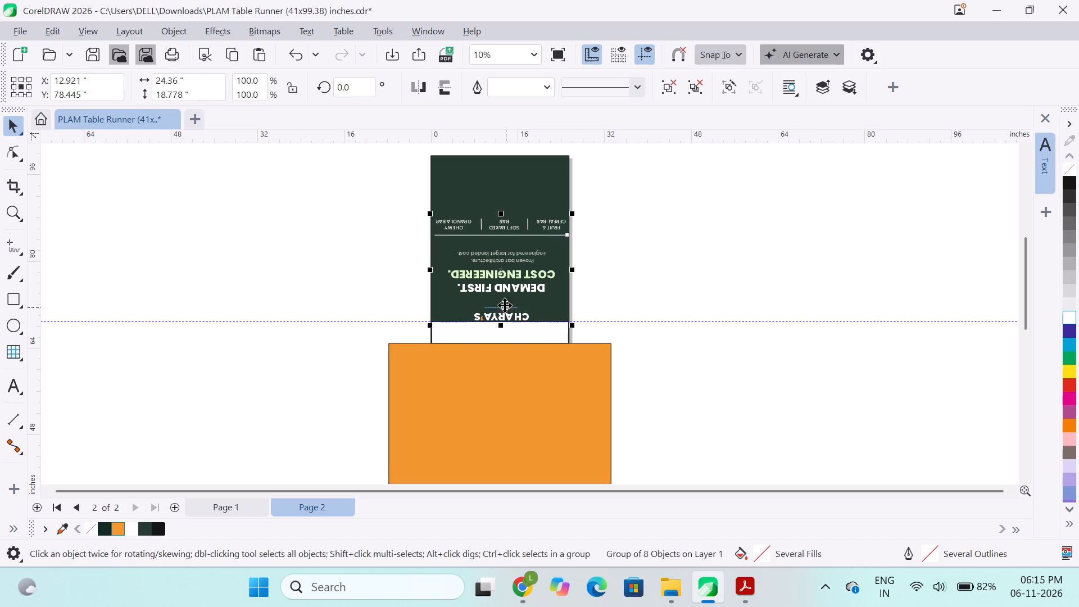
click(500, 276)
shift+click(531, 184)
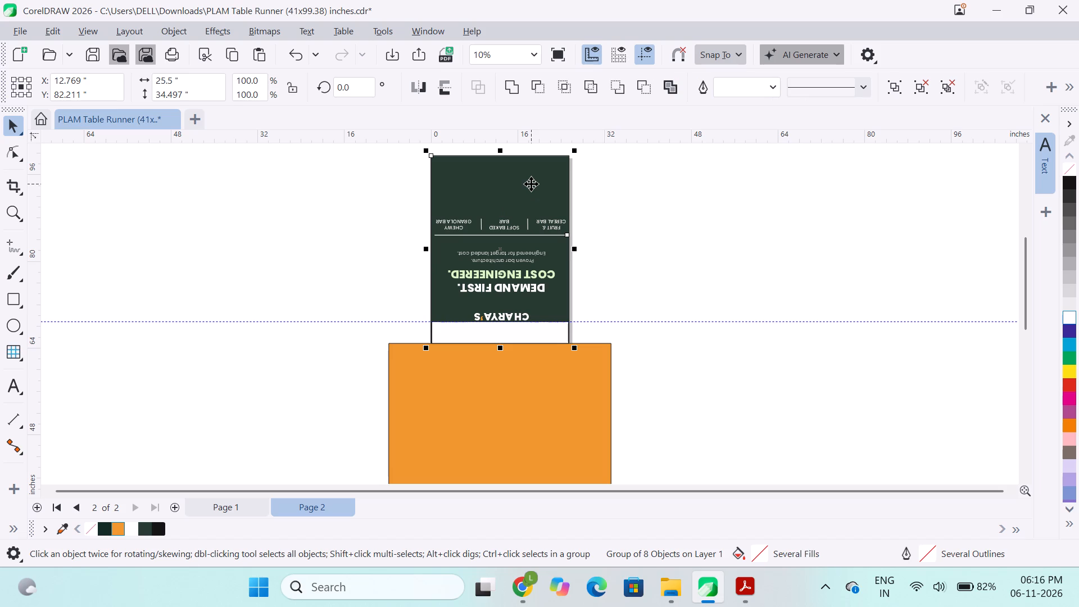
key(c)
click(340, 237)
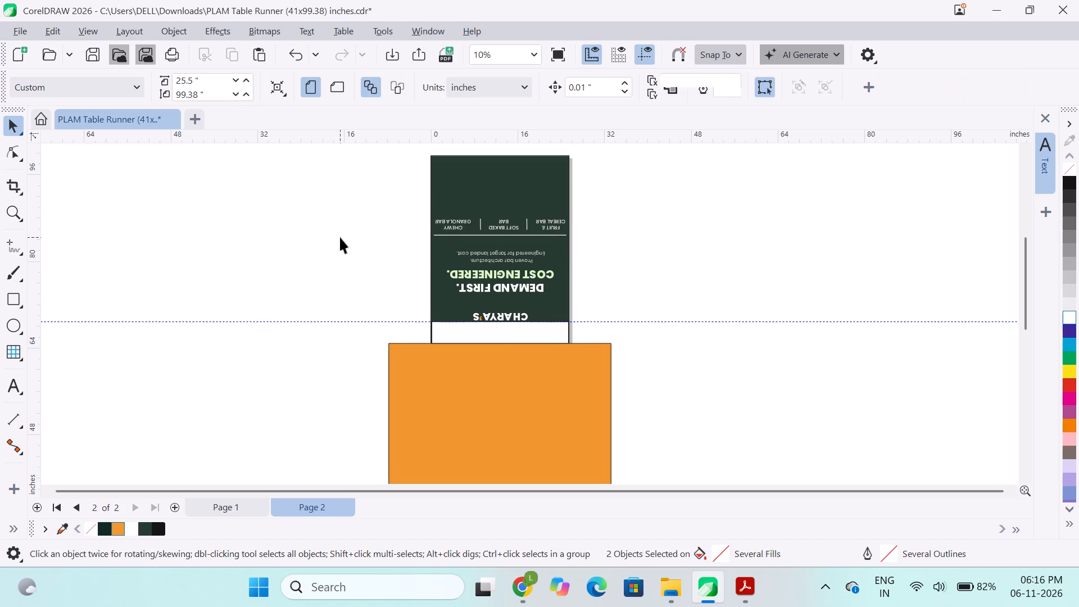
Duplicate the white spacer rectangle and place the copy against the orange section's lower edge, over the other dark green panel.
scroll(427, 305, down, 2)
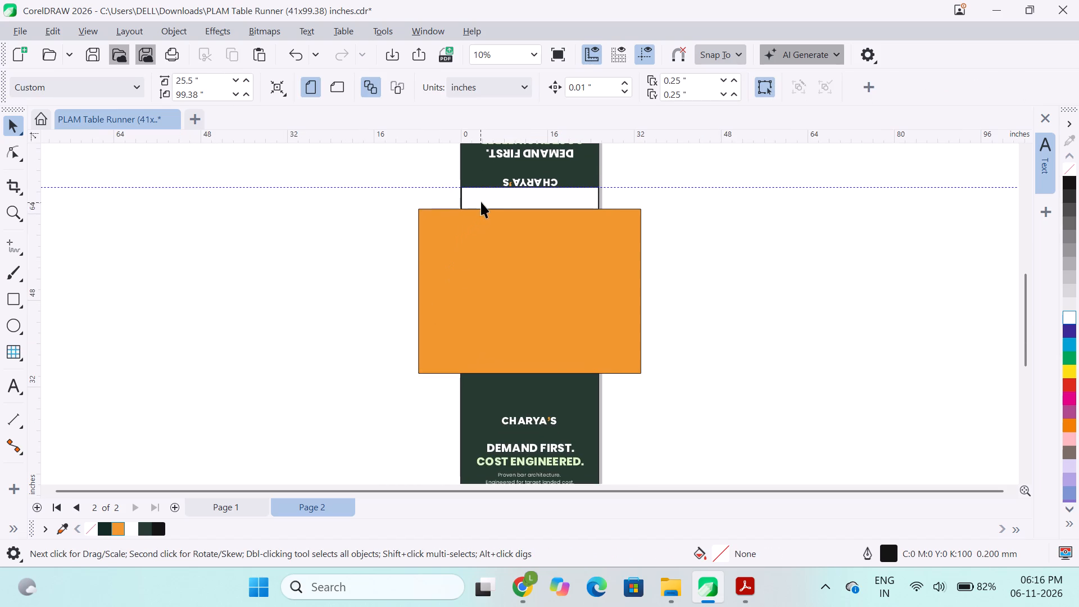
click(481, 202)
key(ctrl+d)
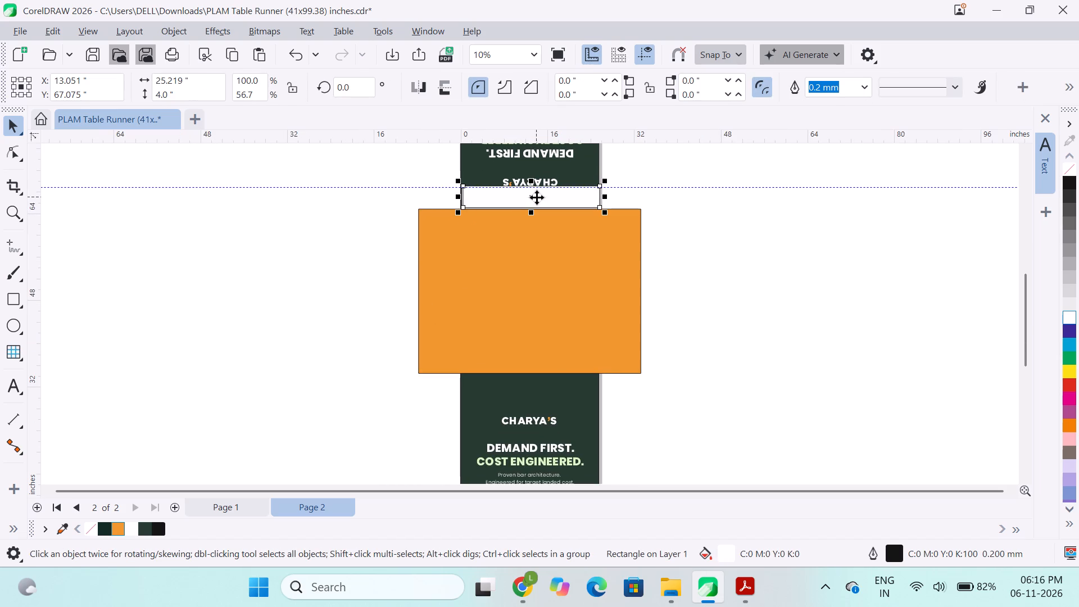
drag(500, 196, 509, 396)
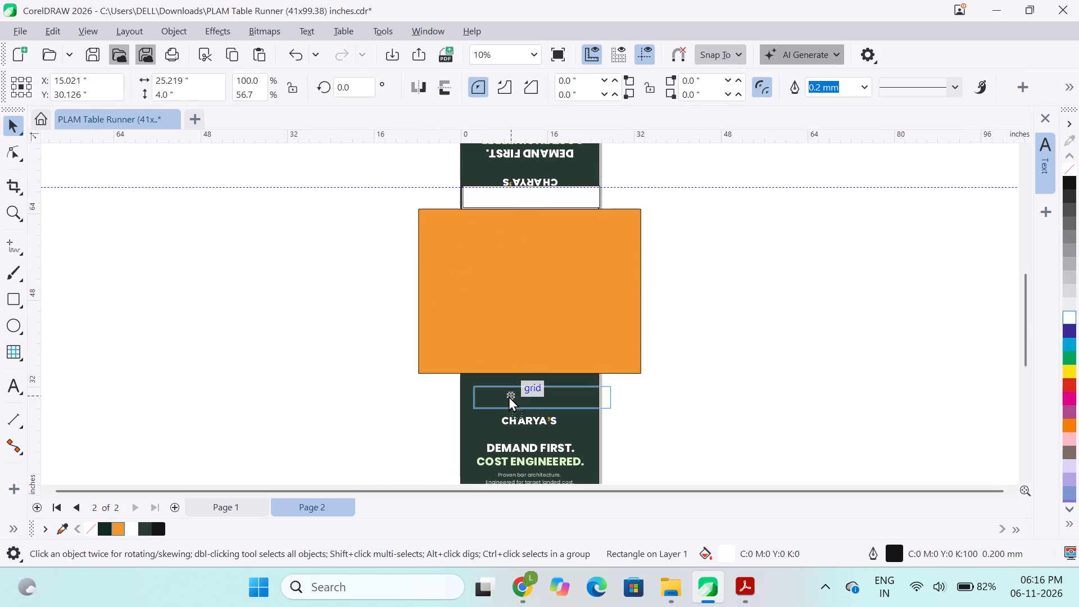
drag(509, 396, 497, 383)
click(341, 383)
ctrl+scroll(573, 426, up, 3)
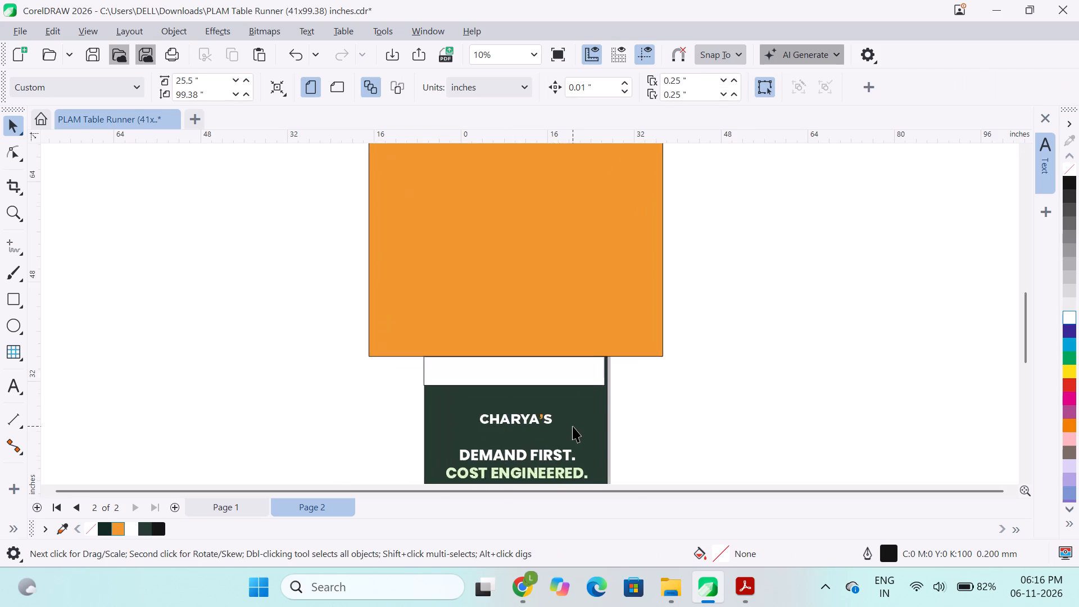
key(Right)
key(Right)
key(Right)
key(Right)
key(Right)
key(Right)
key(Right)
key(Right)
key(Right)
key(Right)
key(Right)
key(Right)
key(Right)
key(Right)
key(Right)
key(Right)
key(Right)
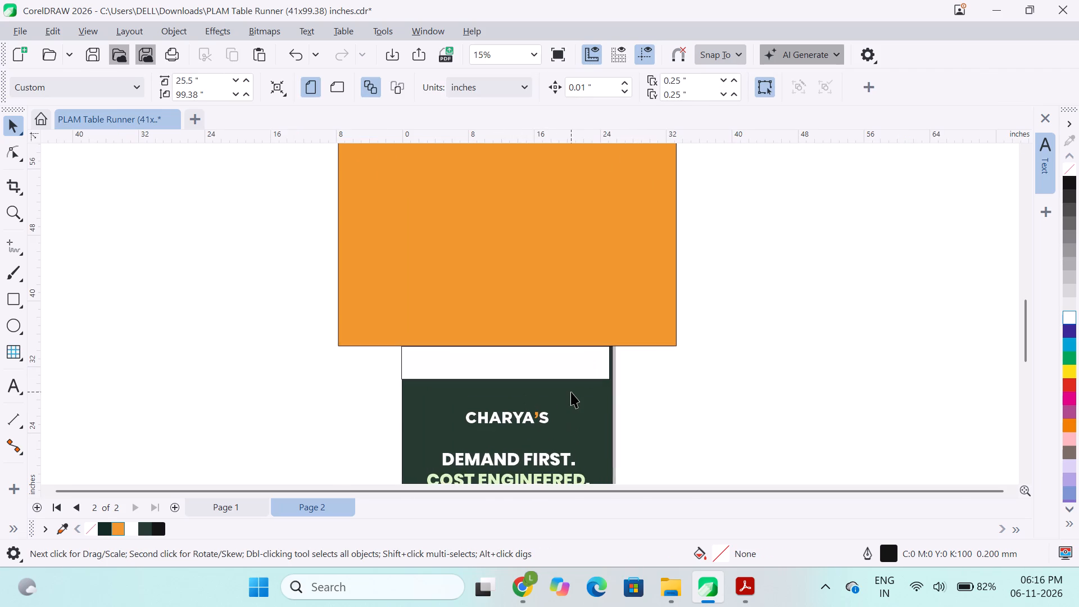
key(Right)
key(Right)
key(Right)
Nudge the lower spacer rectangle horizontally to X 12.782 in so it lines up with the dark green panel.
click(473, 355)
key(Right)
key(Right)
key(Right)
key(Right)
key(Right)
key(Right)
key(Right)
key(Right)
key(Right)
key(Right)
key(Right)
key(Right)
key(Right)
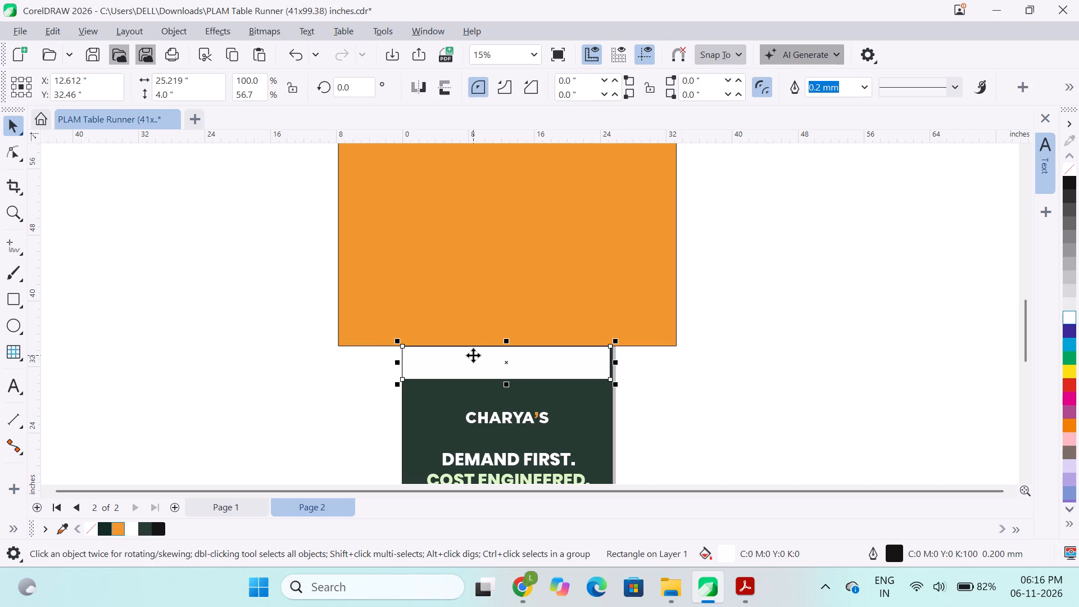
key(Right)
key(Right)
key(Right)
key(Right)
key(Right)
key(Right)
key(Right)
key(Right)
key(Right)
key(Right)
key(Right)
key(Right)
key(Right)
key(Right)
key(Right)
key(Right)
key(Right)
key(Right)
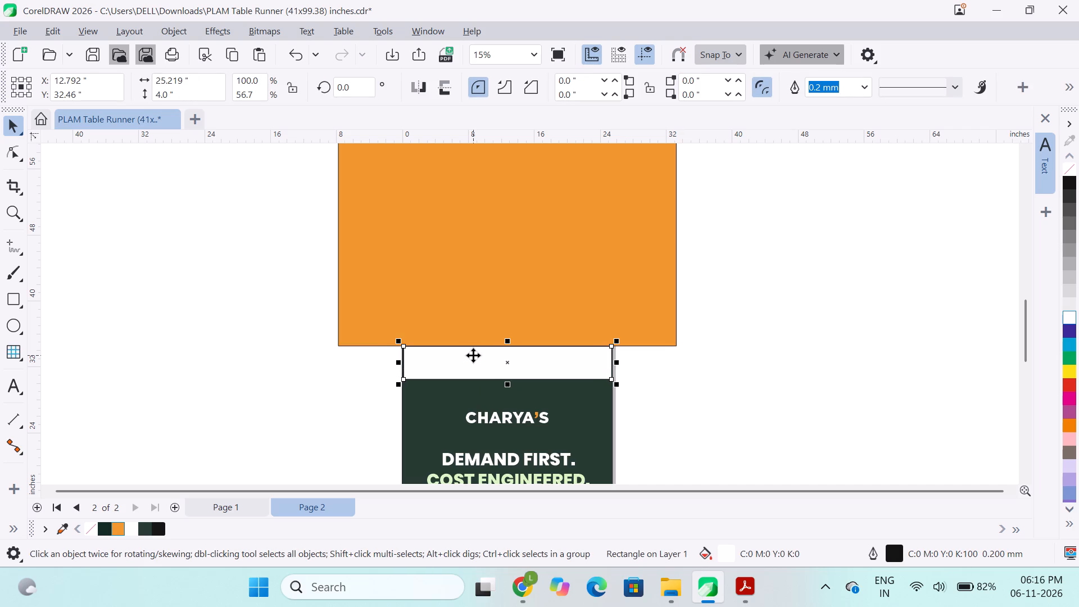
key(Left)
click(333, 454)
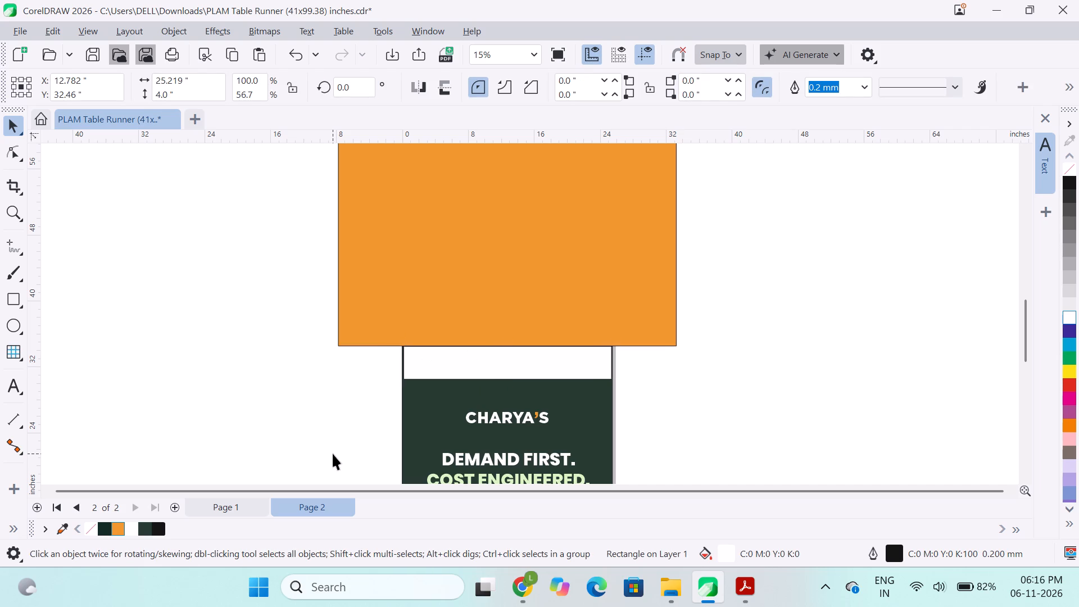
Group all the upright text and divider lines on the lower dark green panel.
scroll(333, 454, down, 2)
drag(403, 230, 577, 446)
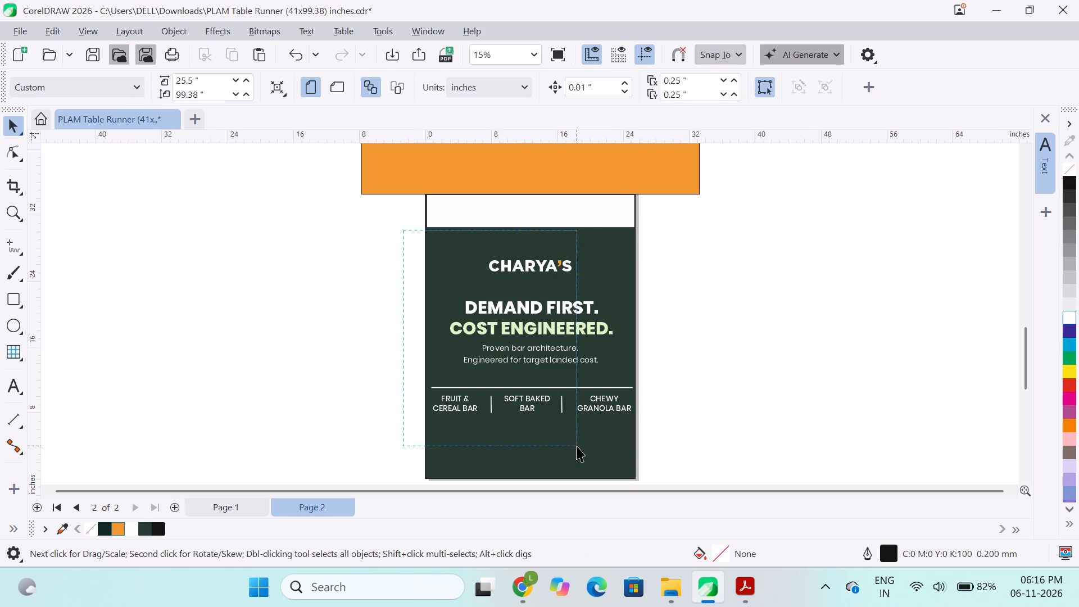
drag(577, 446, 661, 443)
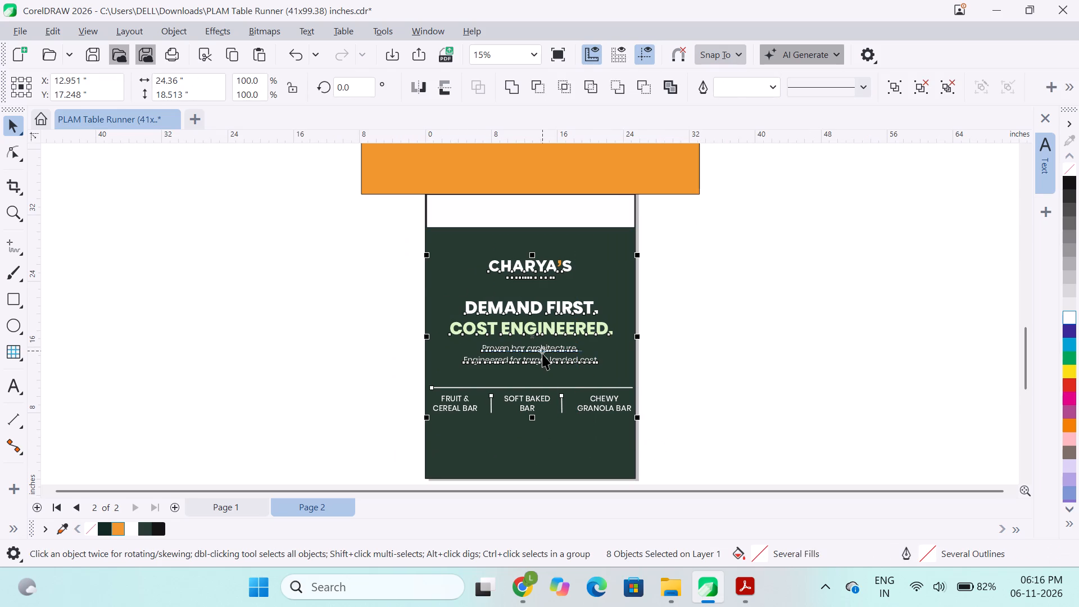
key(ctrl+g)
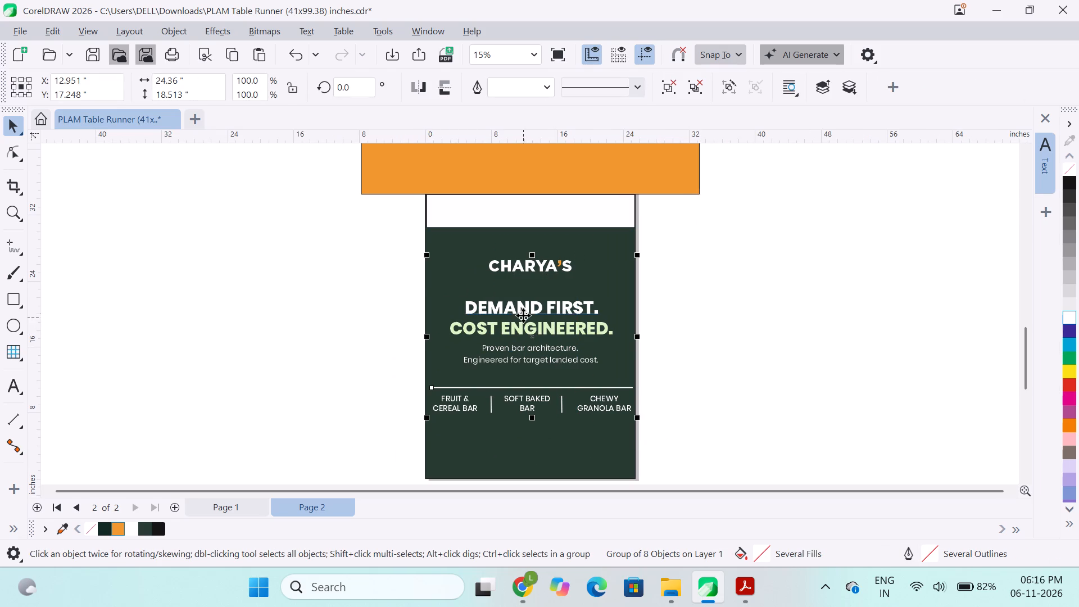
Move the upright text group up until the CHARYA'S heading meets the lower spacer, at about X 12.47 in, Y 20.97 in.
drag(523, 314, 519, 279)
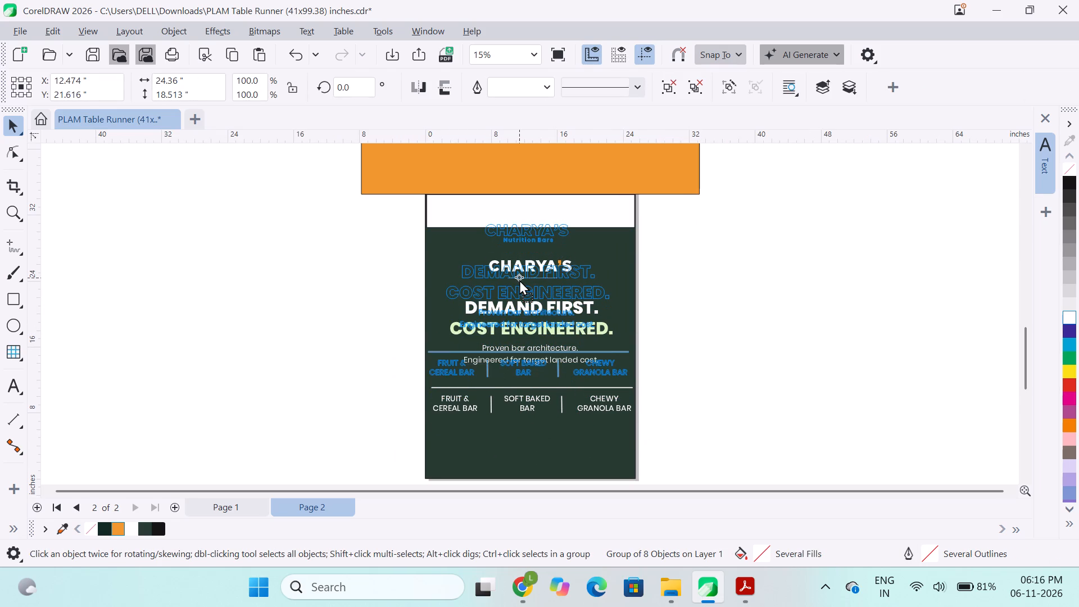
drag(519, 279, 519, 283)
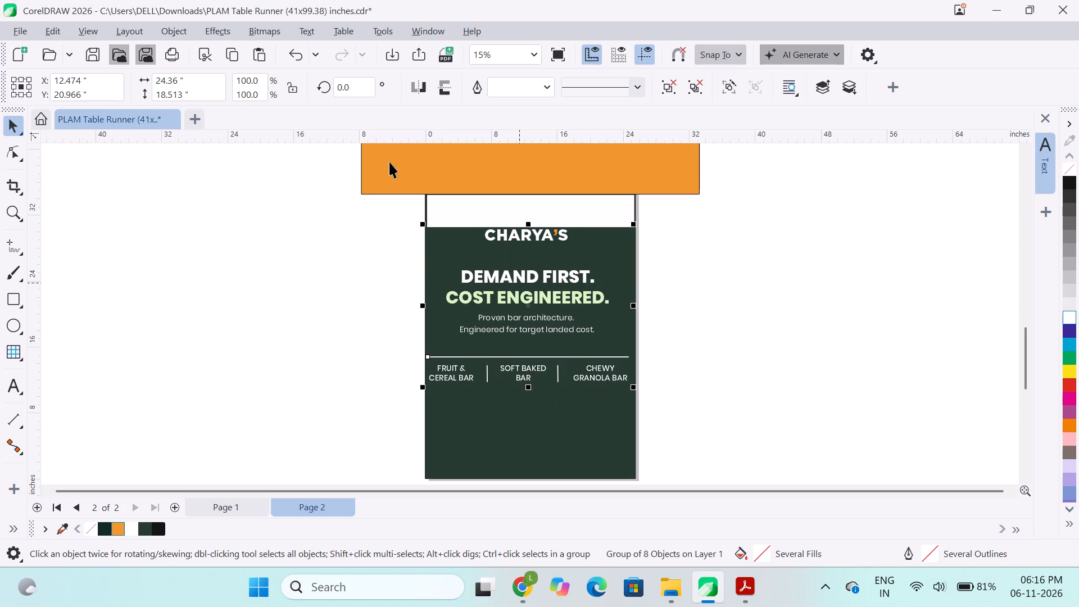
Place a horizontal guideline along the bottom edge of the lower white spacer rectangle.
drag(418, 138, 431, 231)
click(388, 313)
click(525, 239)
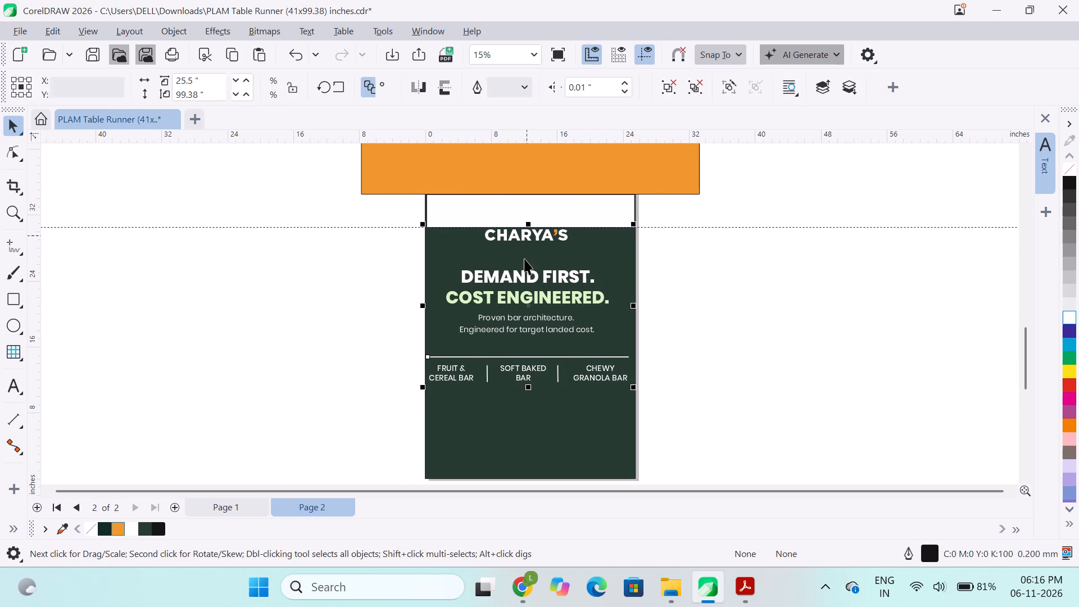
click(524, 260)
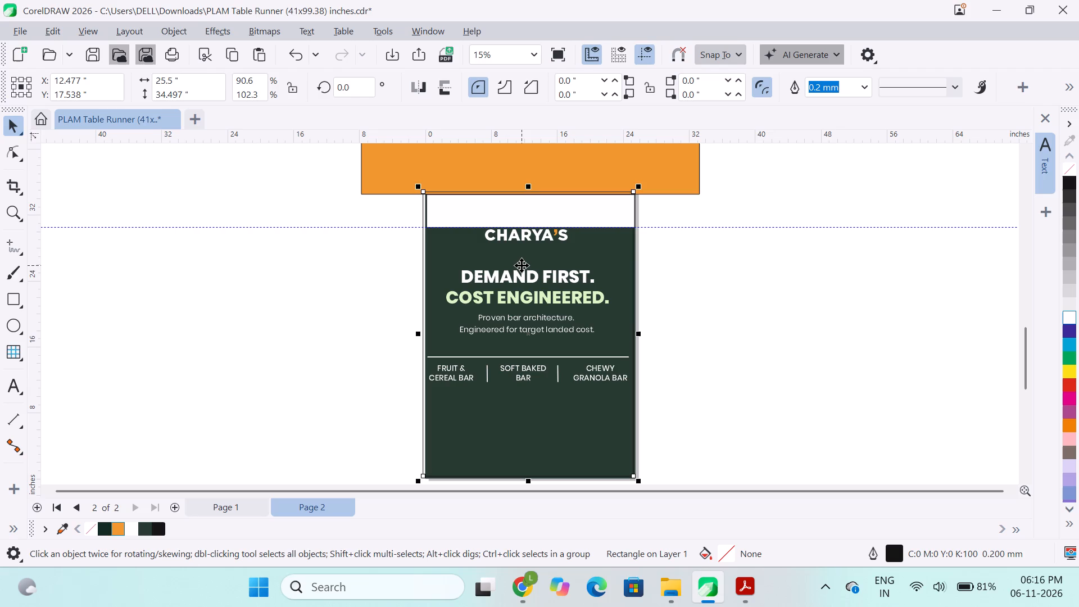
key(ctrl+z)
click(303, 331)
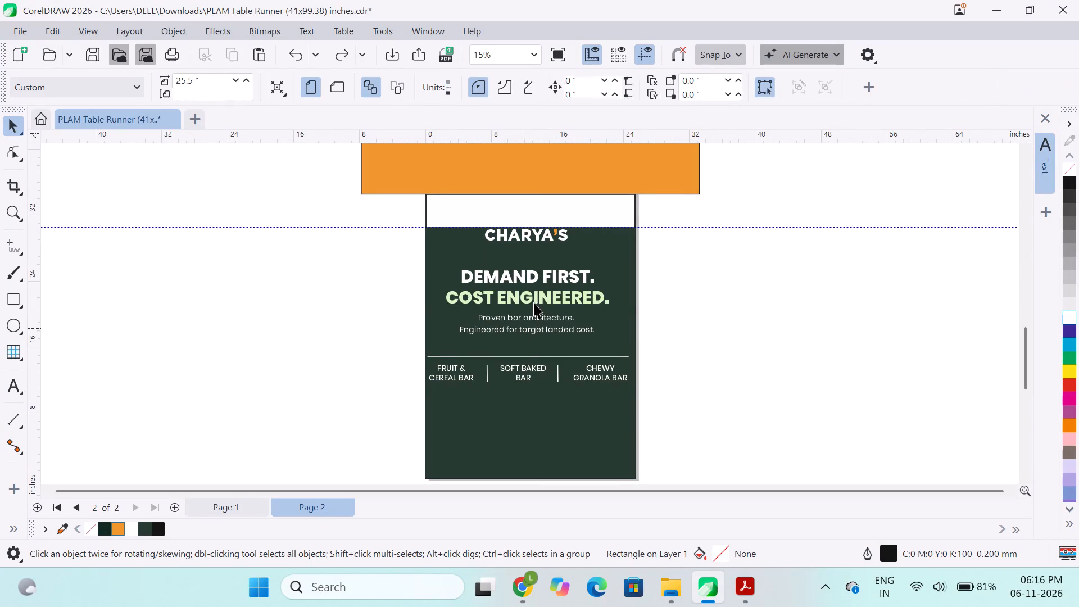
Shift the upright text group slightly further up against the new guideline, to about Y 21.2 in.
click(534, 302)
drag(539, 297, 536, 292)
Centre the upright text group horizontally on the lower dark green panel.
shift+click(552, 410)
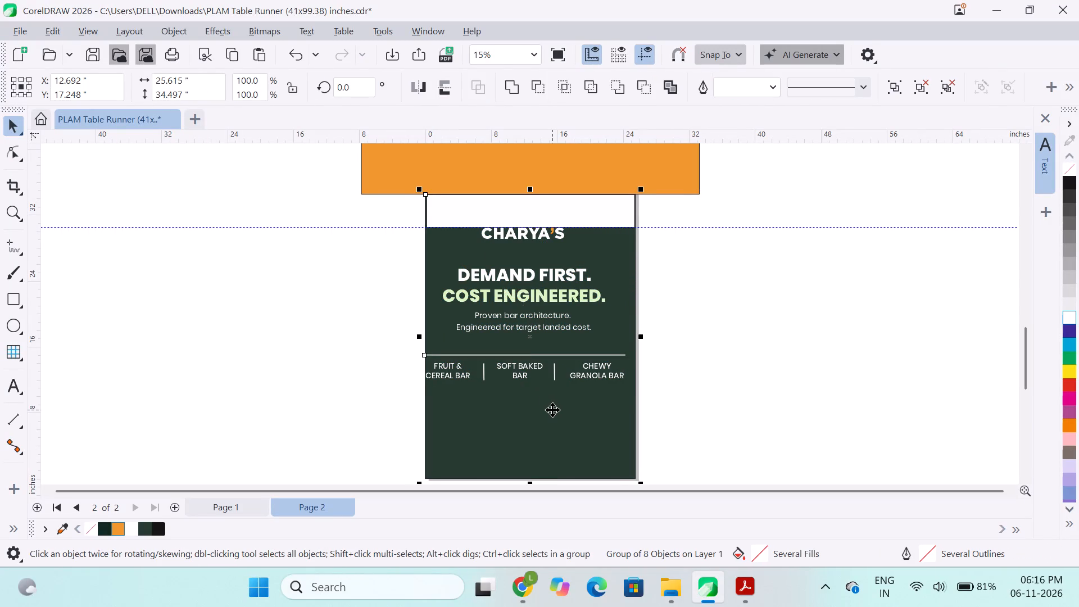
key(c)
click(264, 393)
Examine the text placement and spacing against the guidelines on both end panels.
ctrl+scroll(264, 393, down, 2)
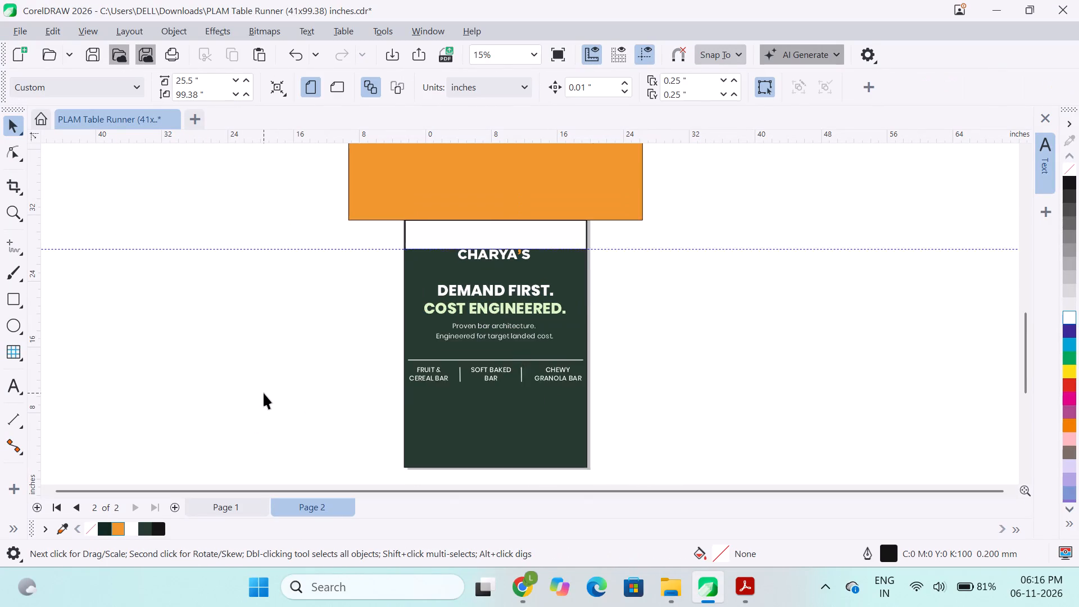
scroll(264, 393, up, 1)
ctrl+scroll(264, 393, down, 6)
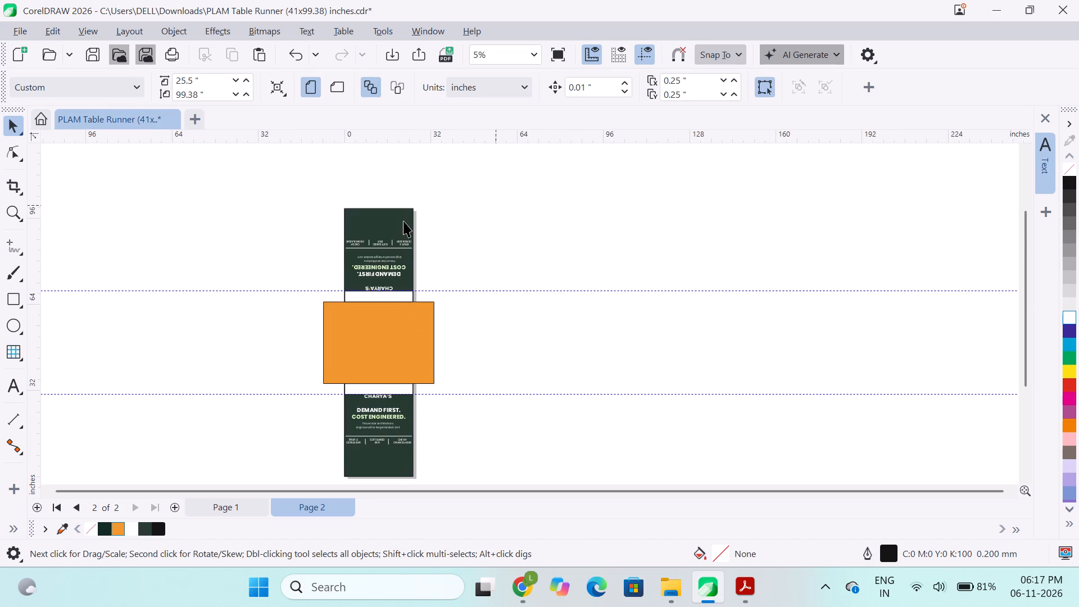
ctrl+scroll(387, 261, up, 2)
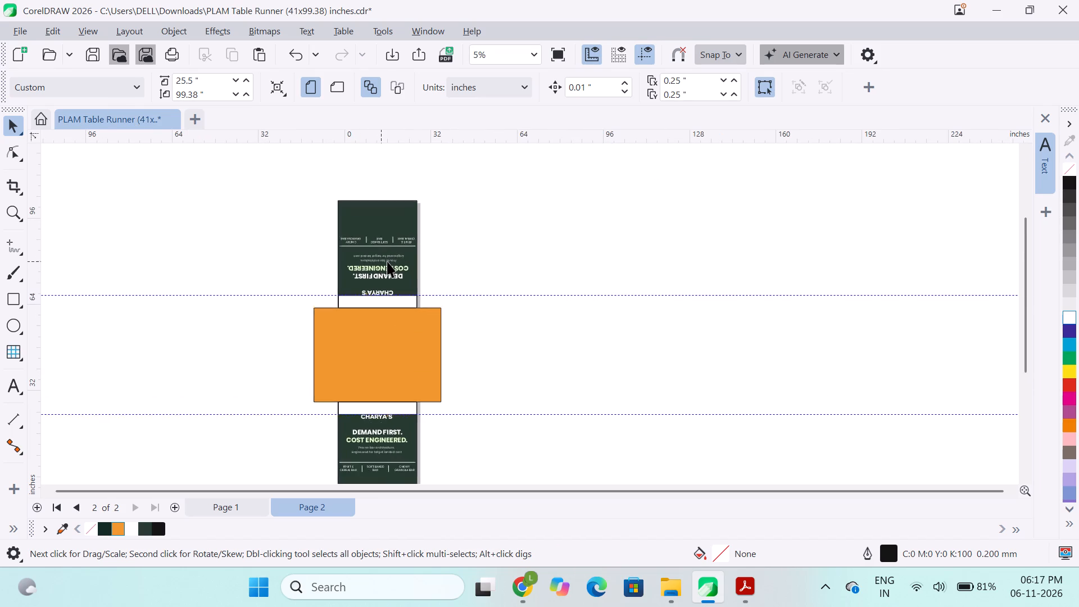
ctrl+scroll(387, 261, up, 7)
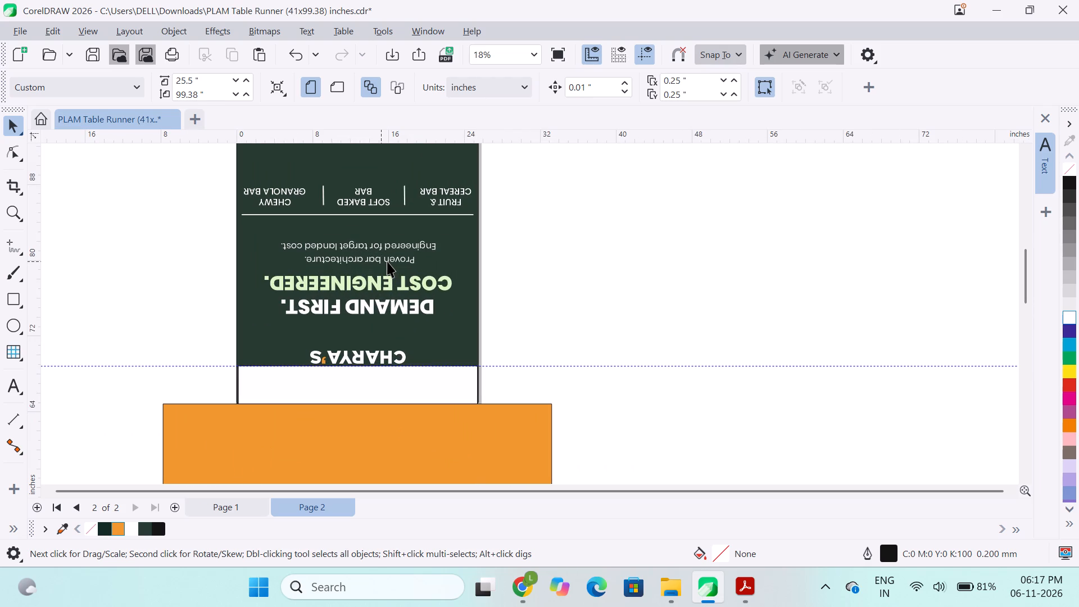
ctrl+scroll(387, 261, up, 5)
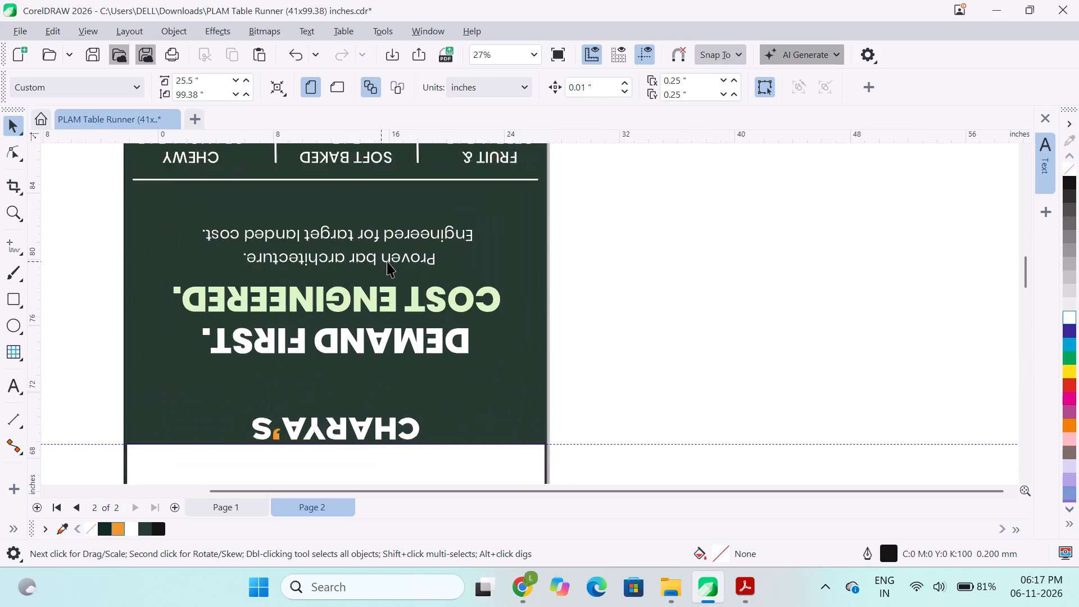
ctrl+scroll(387, 261, up, 1)
ctrl+scroll(387, 261, down, 4)
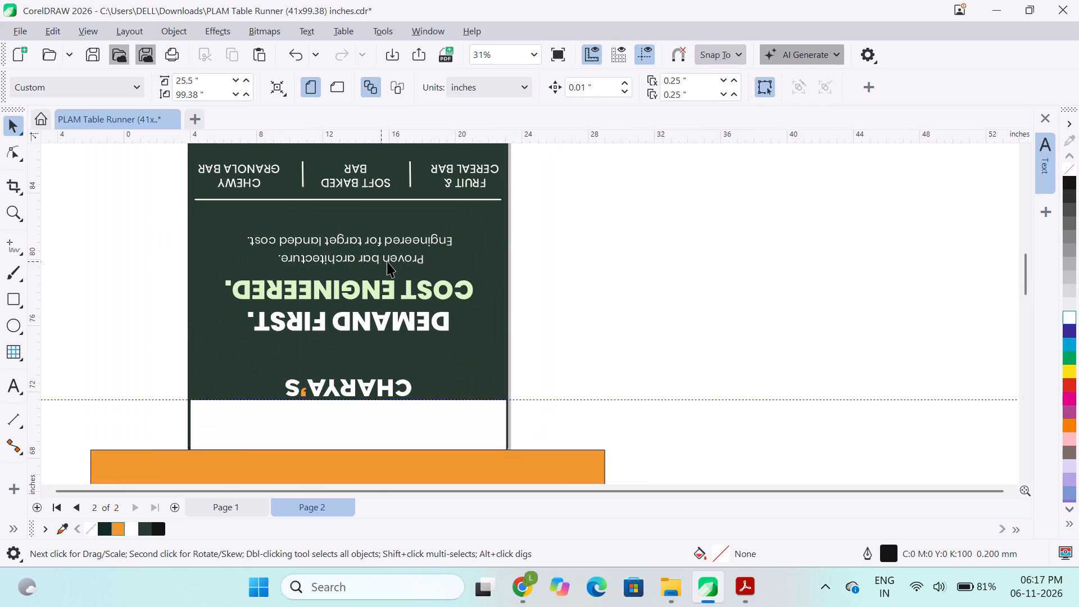
ctrl+scroll(387, 261, down, 7)
scroll(387, 261, down, 1)
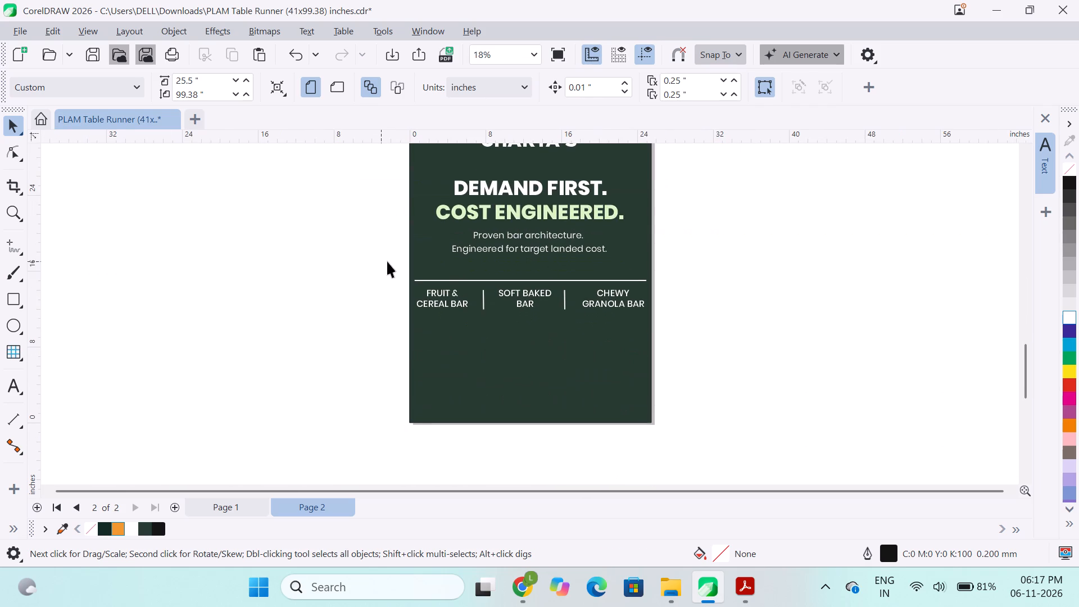
Ungroup the upright text group on the lower dark green panel.
ctrl+scroll(524, 231, up, 3)
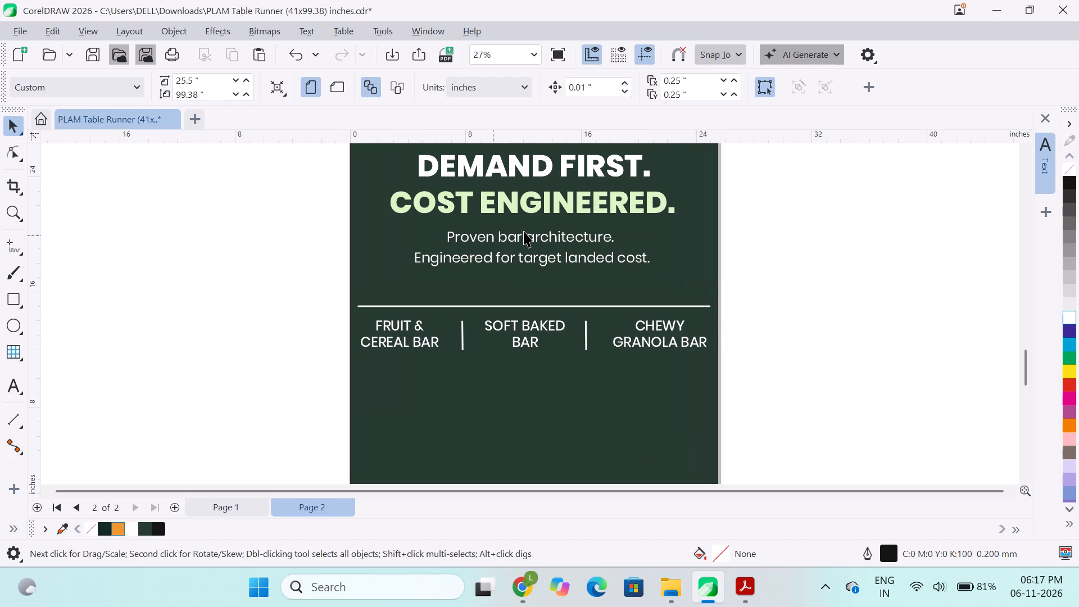
click(515, 261)
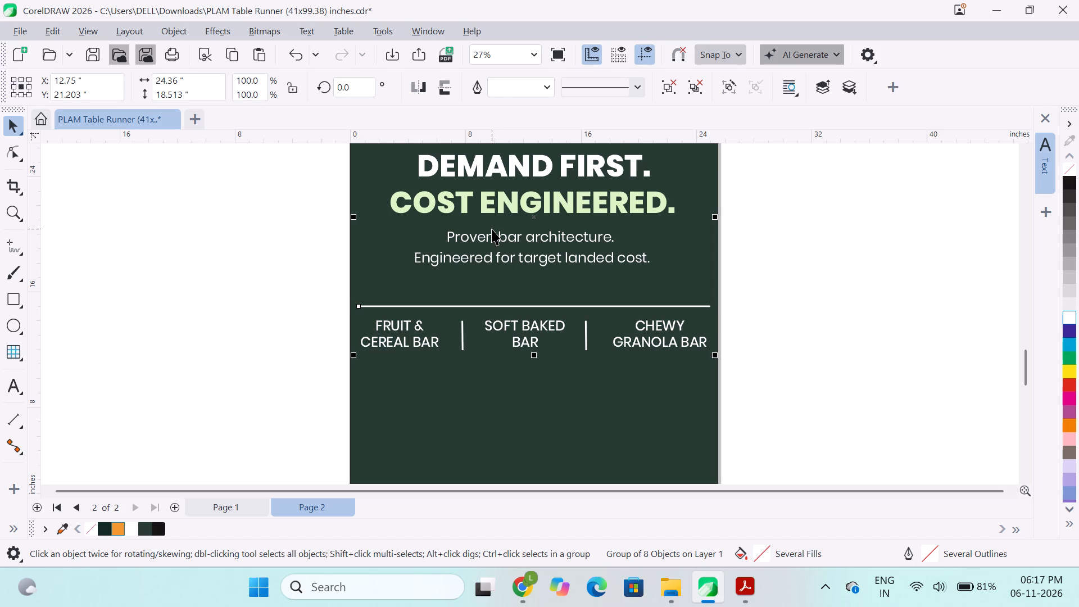
key(ctrl+u)
click(303, 318)
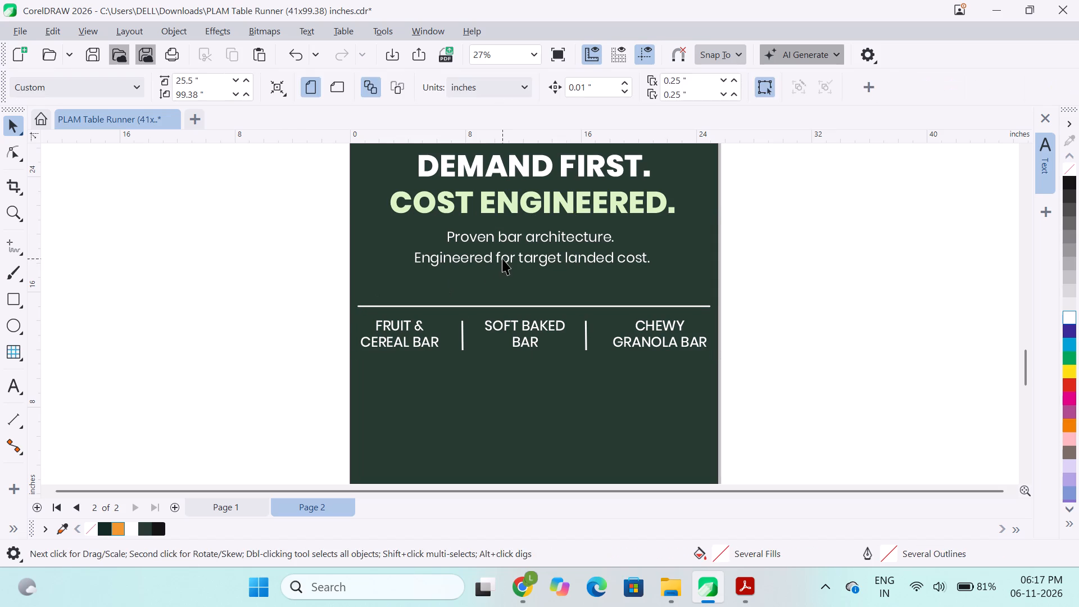
Set both tagline lines, "Proven bar architecture." and "Engineered for target landed cost.", to a 75 pt font size.
click(502, 259)
click(515, 237)
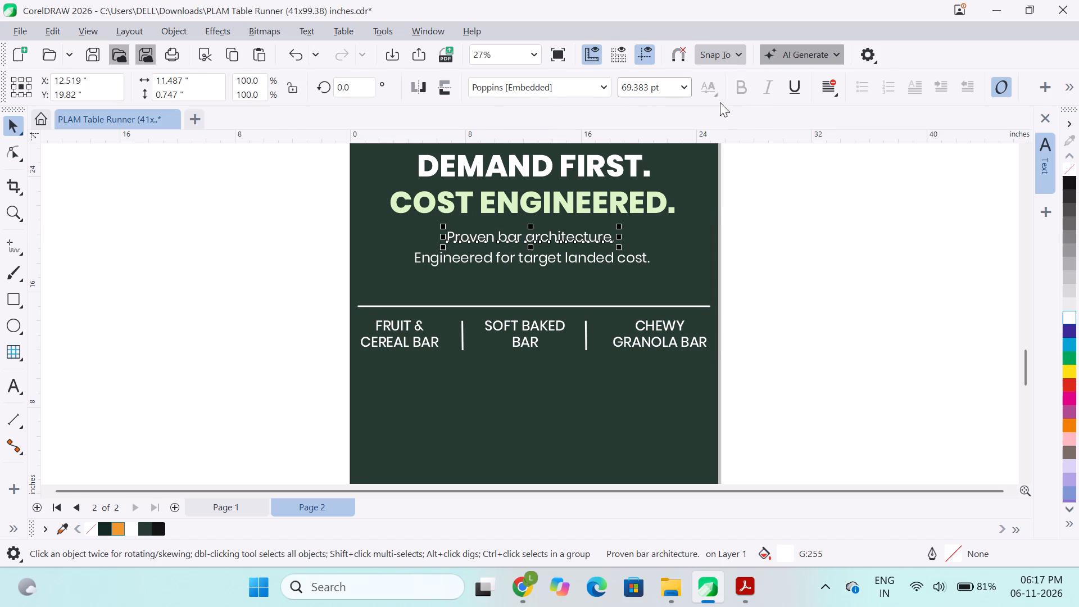
click(629, 87)
click(629, 87)
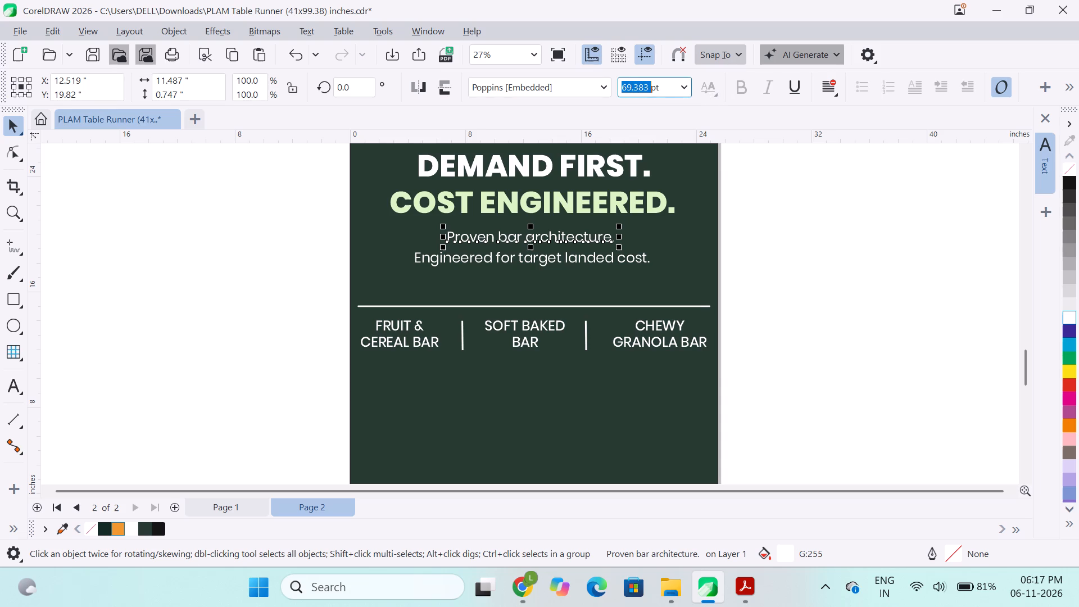
text(75)
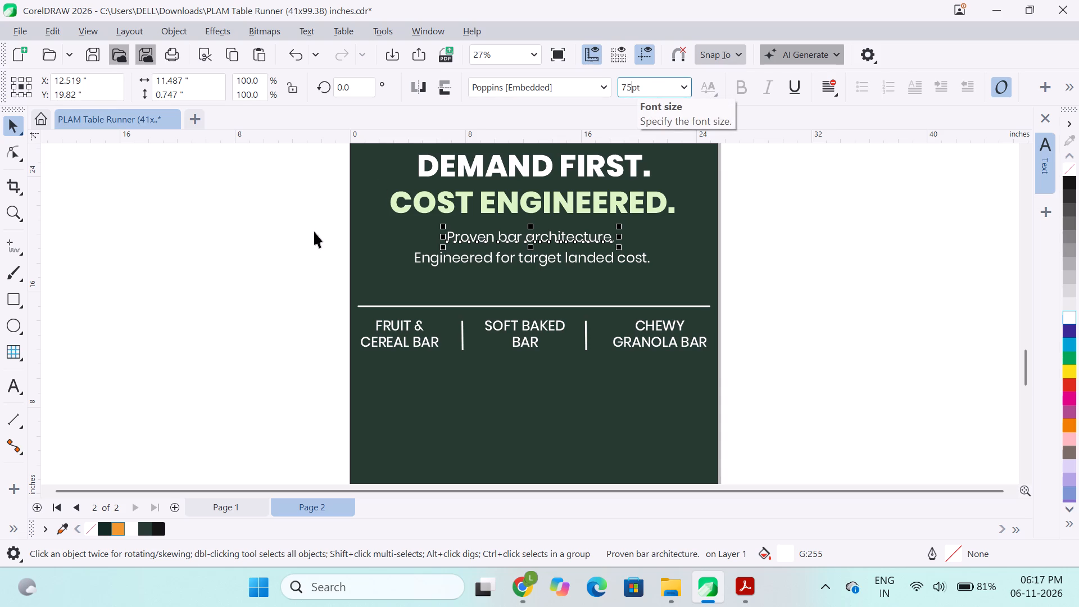
click(302, 238)
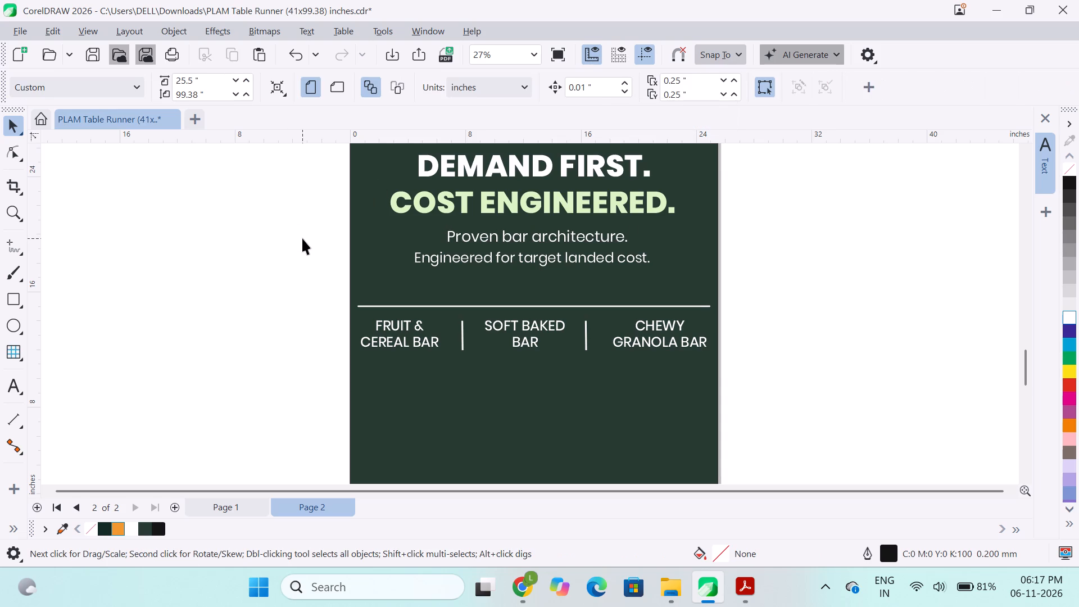
click(471, 259)
click(624, 89)
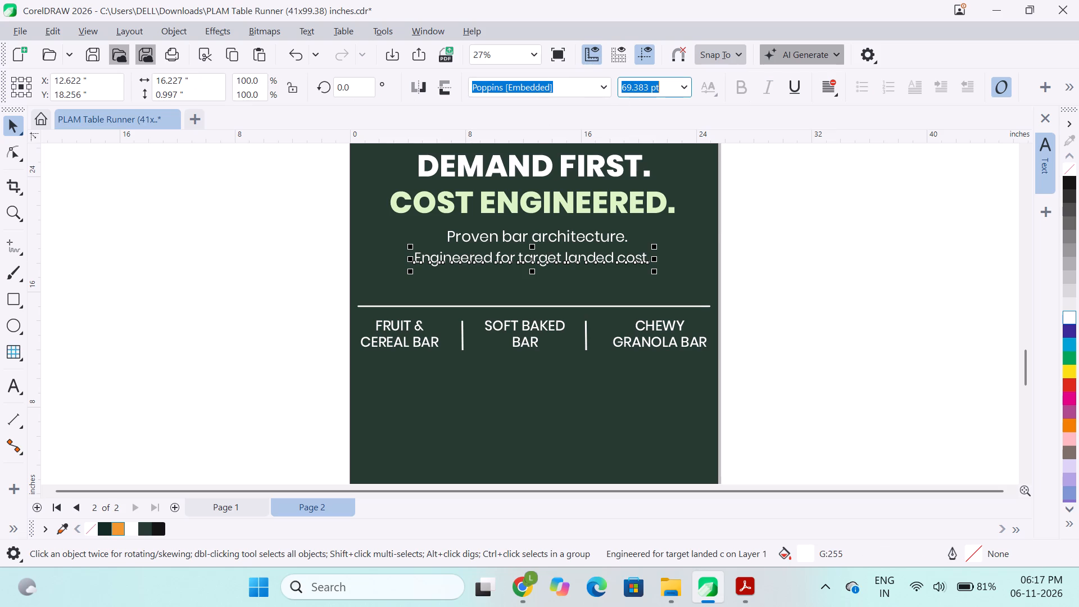
text(75)
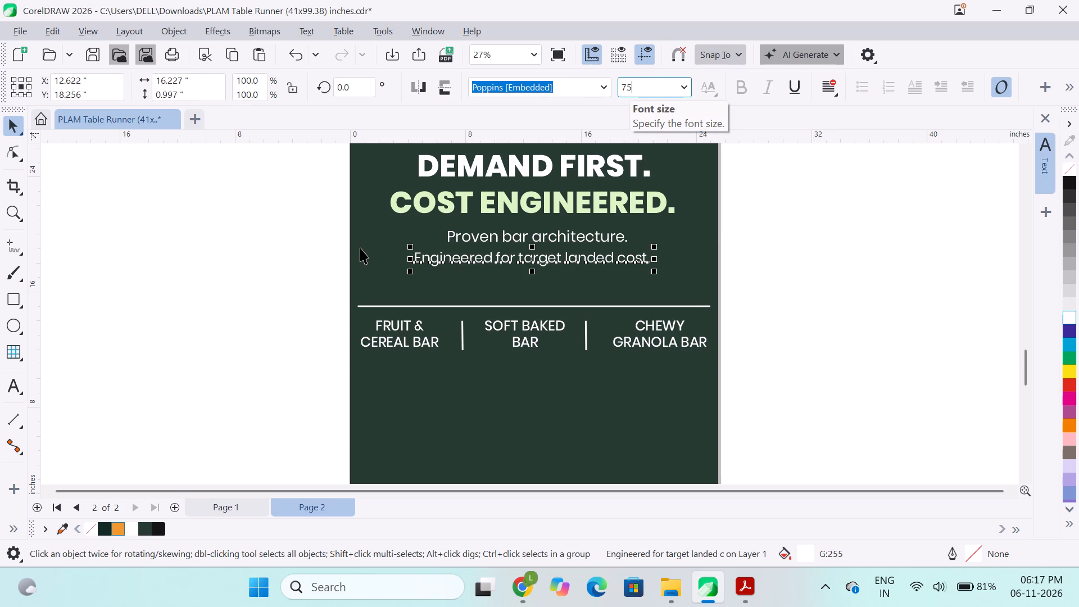
click(293, 268)
Centre the two tagline lines horizontally on each other and on the lower dark green panel.
click(545, 241)
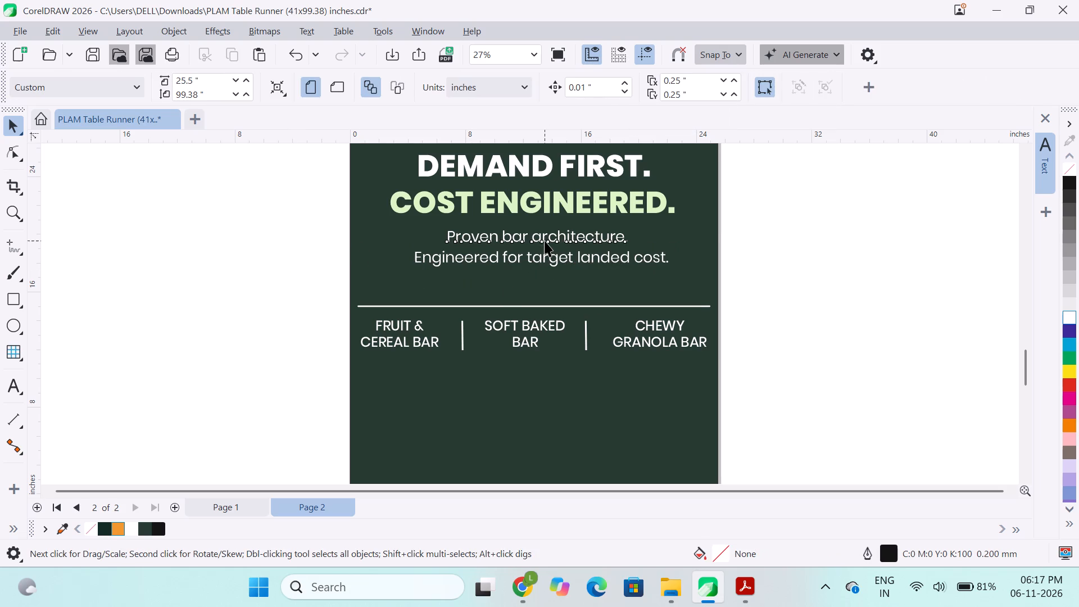
shift+click(540, 261)
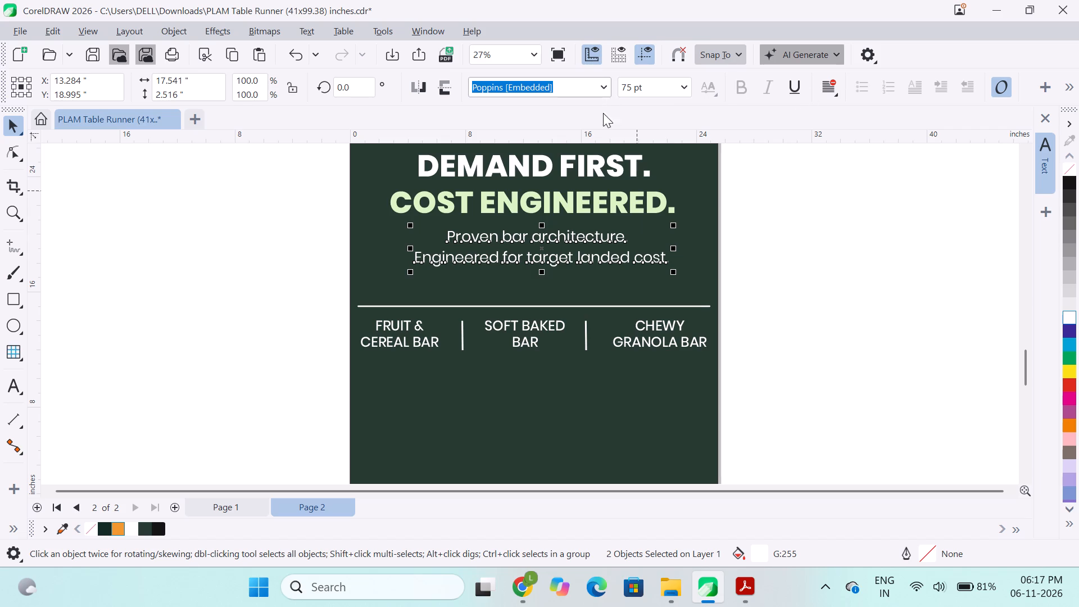
key(c)
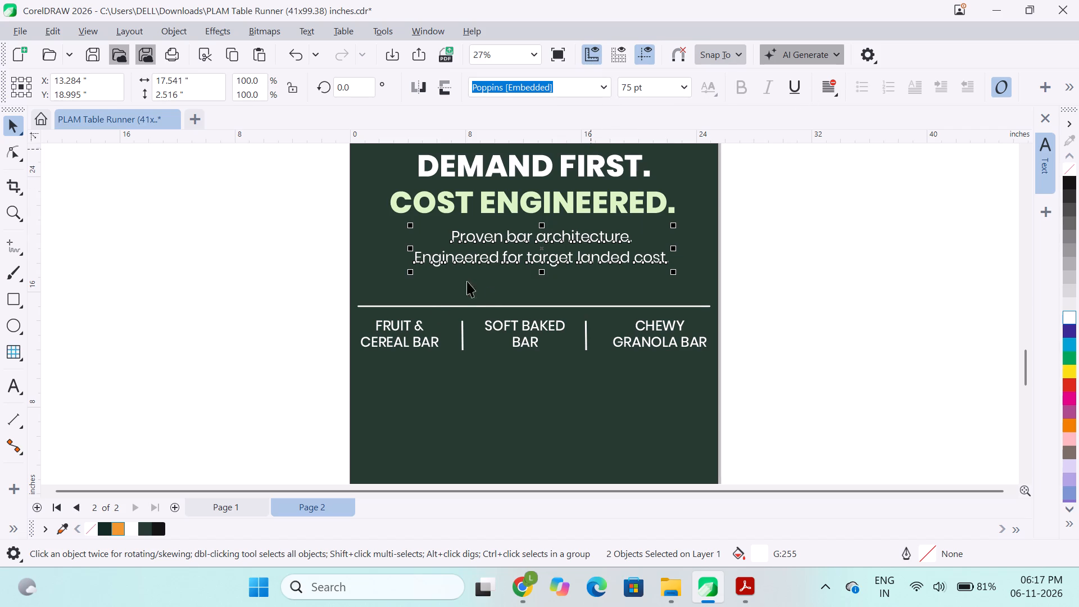
shift+click(541, 297)
key(c)
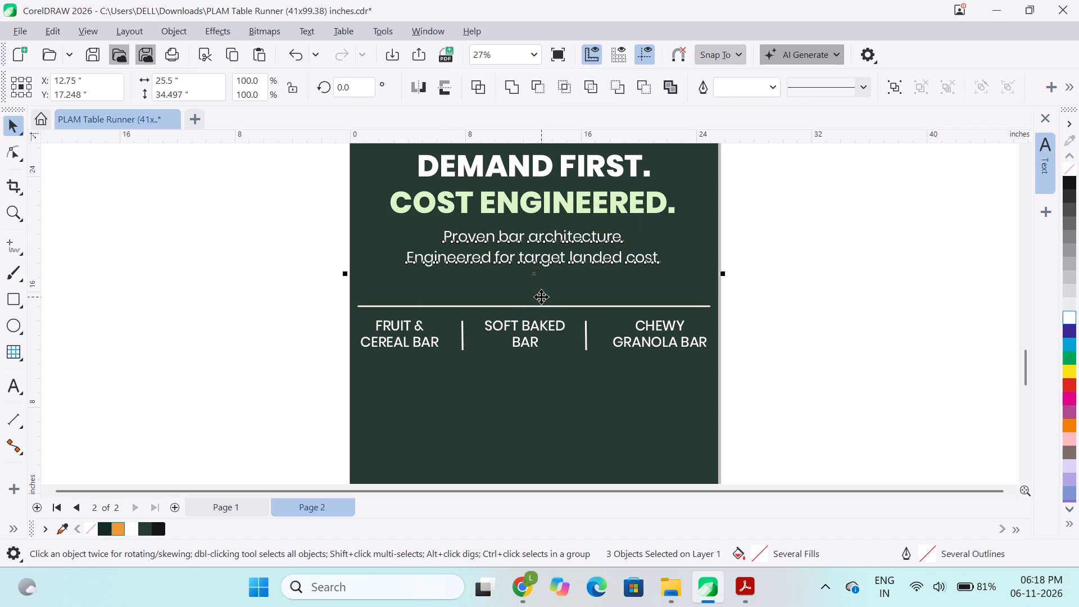
click(276, 283)
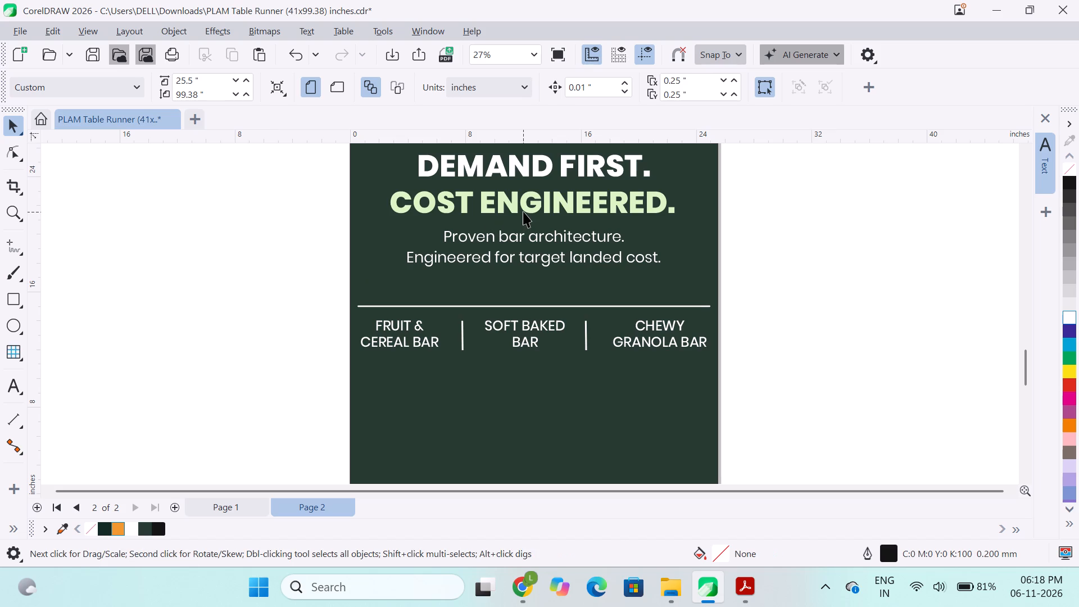
Centre the "DEMAND FIRST." and "COST ENGINEERED." headline lines horizontally on each other and on the lower dark green panel.
click(523, 210)
shift+click(527, 173)
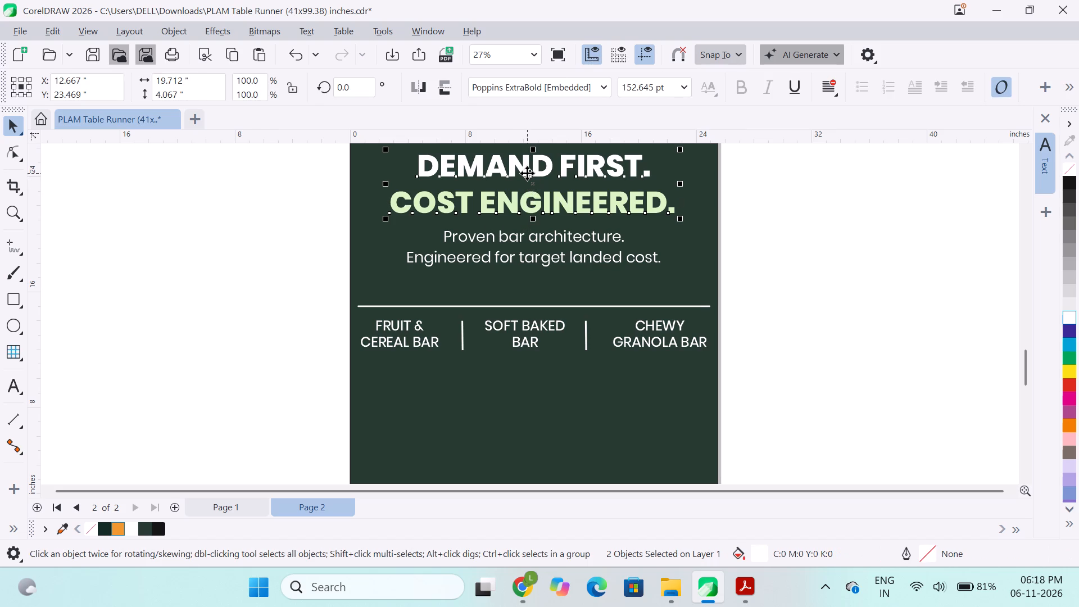
key(c)
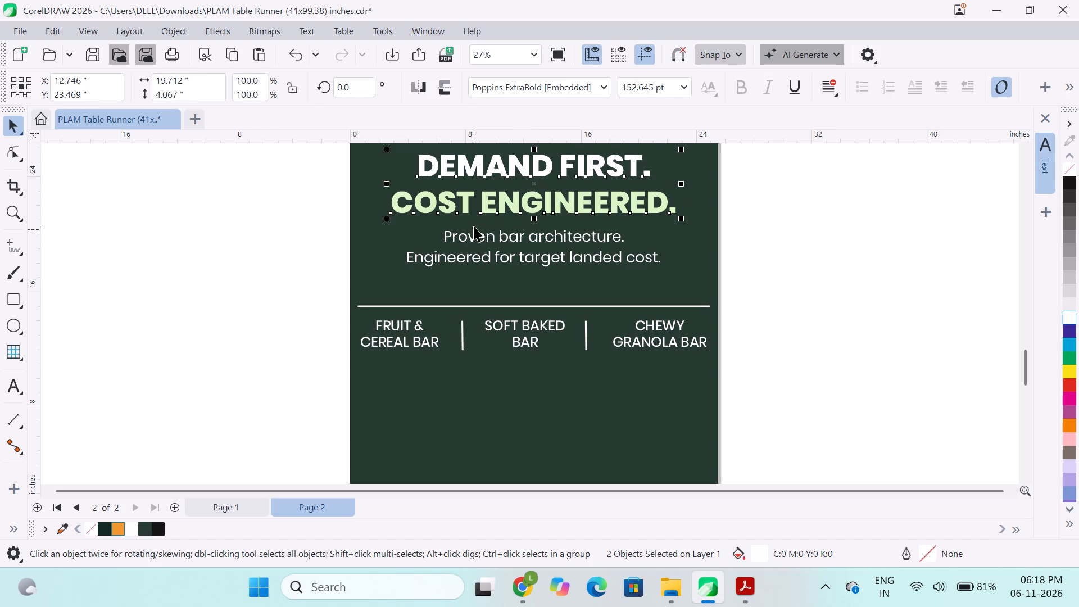
click(254, 241)
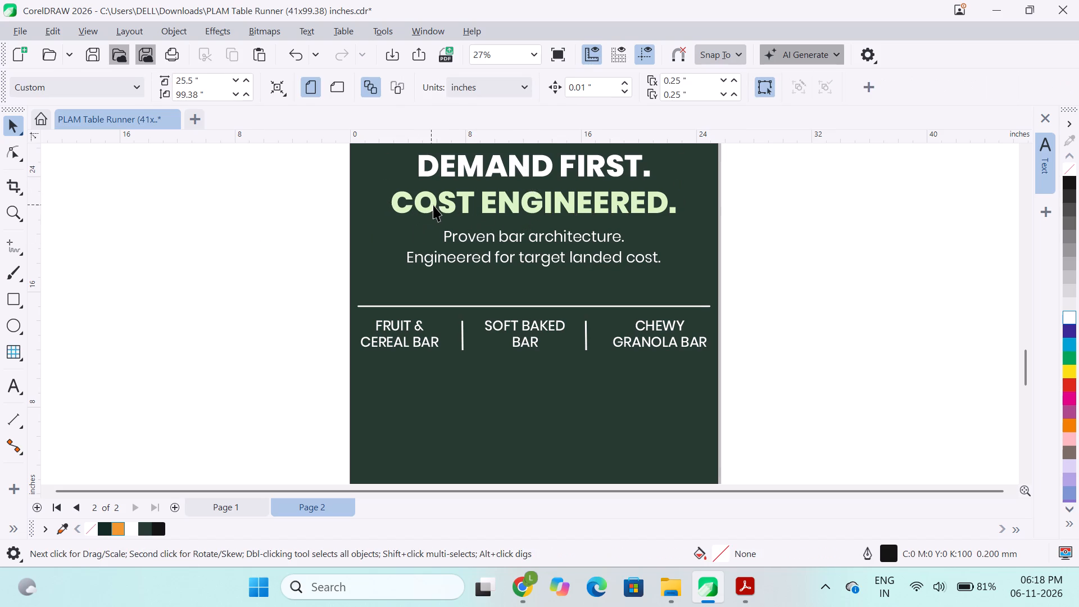
click(434, 205)
shift+click(437, 168)
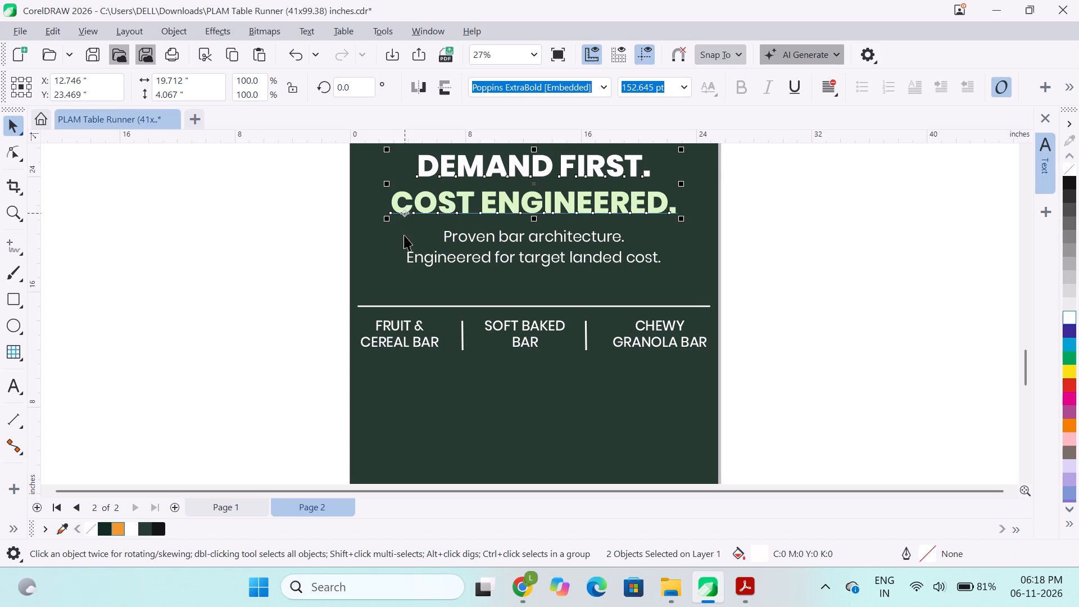
shift+click(404, 238)
key(c)
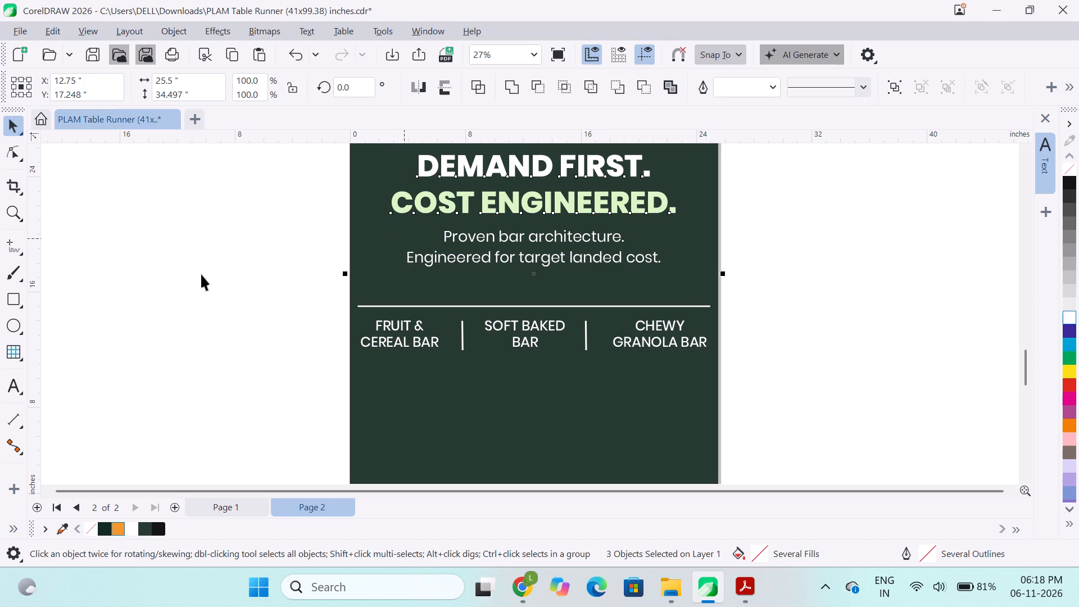
click(201, 274)
Centre the bar product labels and their divider lines horizontally on the lower dark green panel.
drag(331, 296, 679, 361)
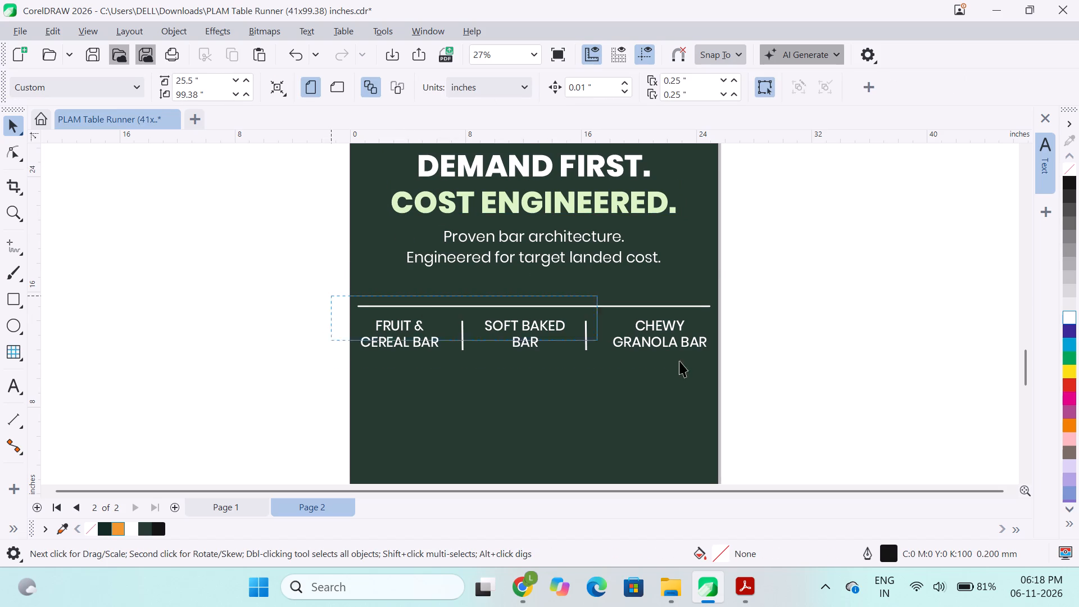
drag(679, 361, 731, 363)
shift+click(613, 416)
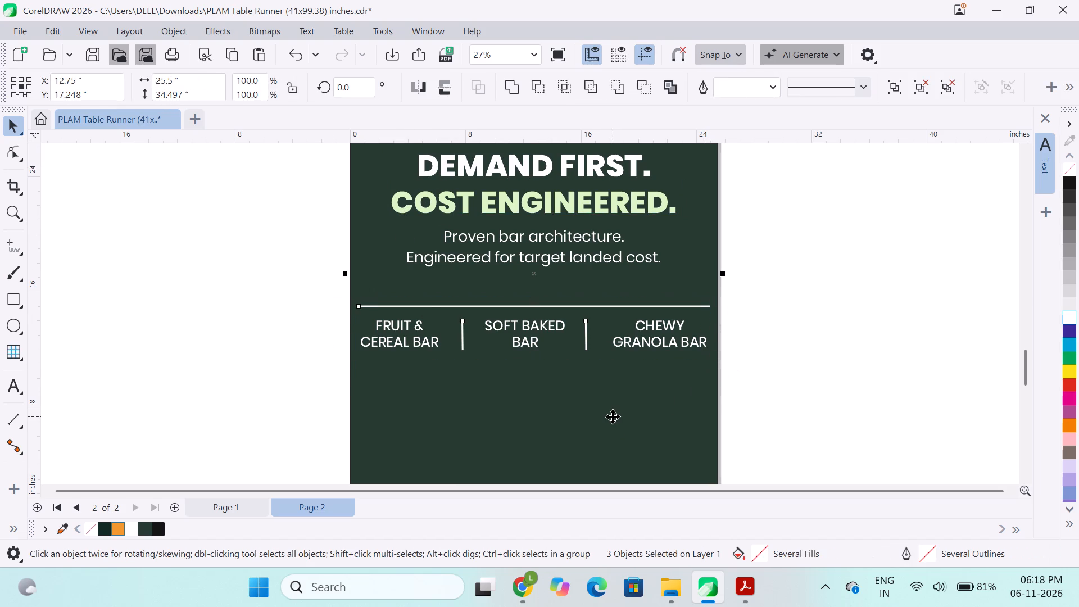
key(c)
click(283, 406)
Delete the upside-down text group from the upper dark green panel.
scroll(284, 406, up, 2)
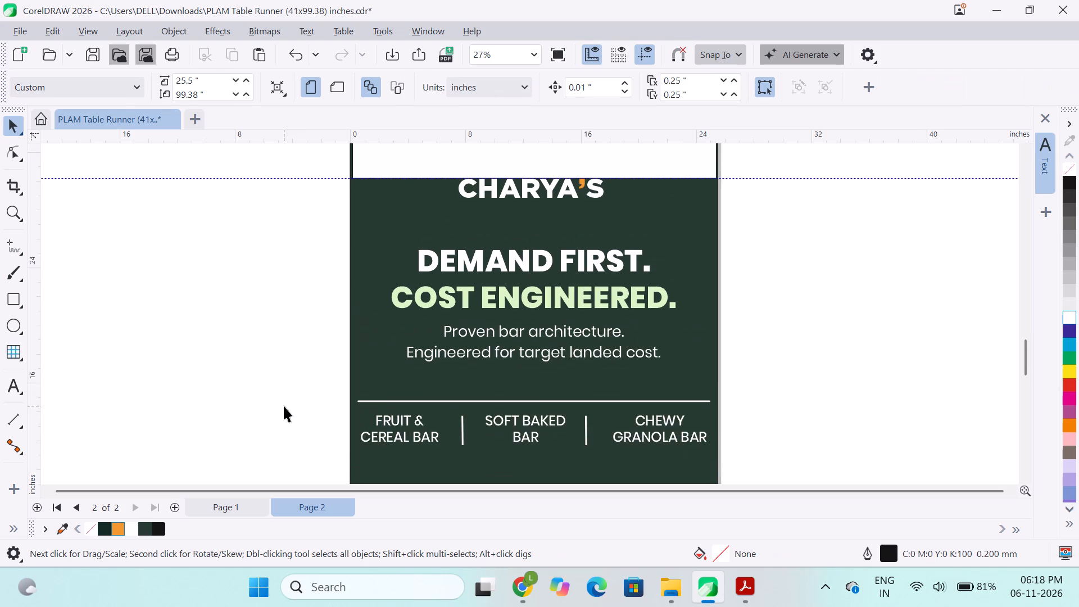
ctrl+scroll(284, 406, down, 3)
click(280, 341)
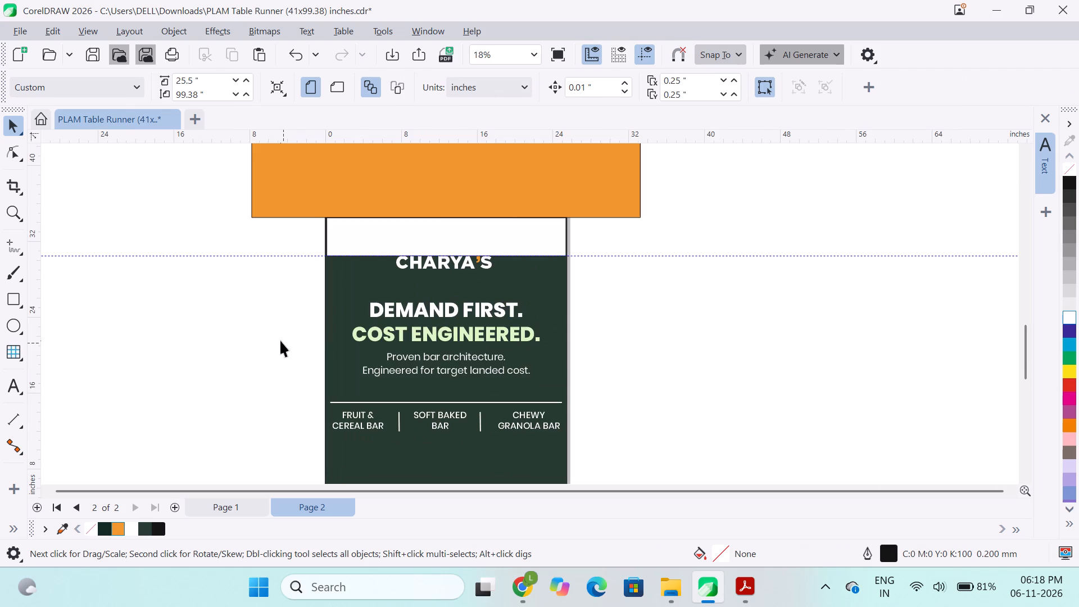
scroll(476, 241, up, 3)
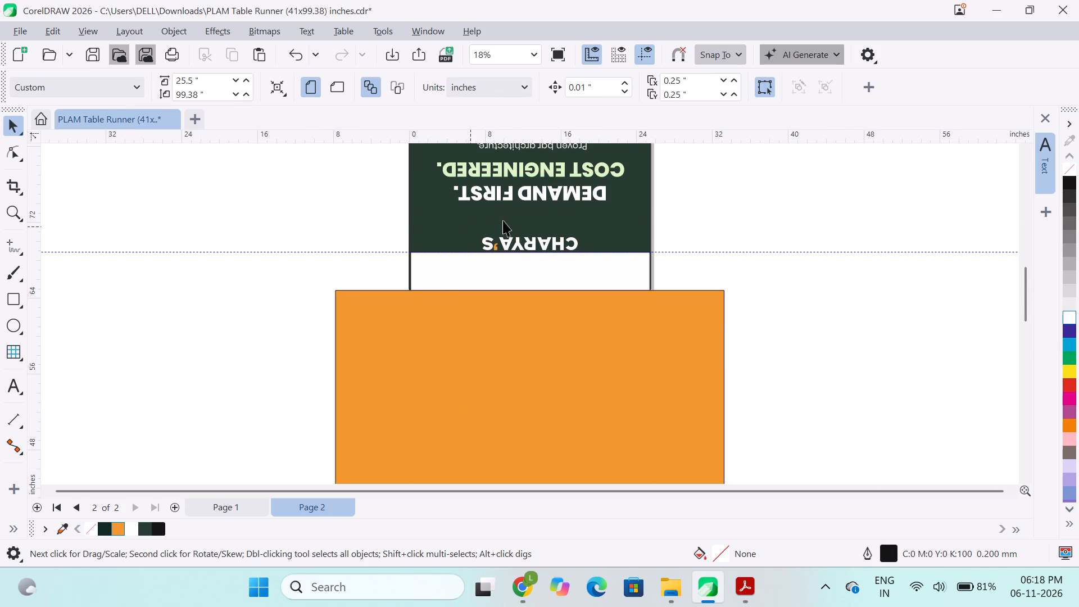
ctrl+scroll(510, 233, down, 2)
scroll(506, 240, up, 1)
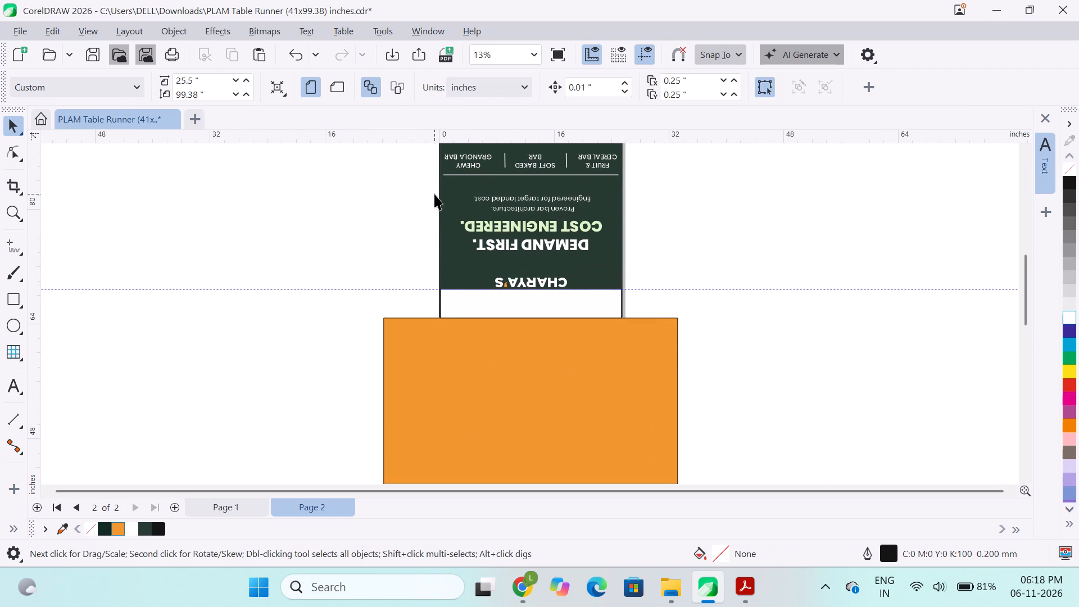
scroll(433, 194, up, 1)
drag(420, 193, 651, 338)
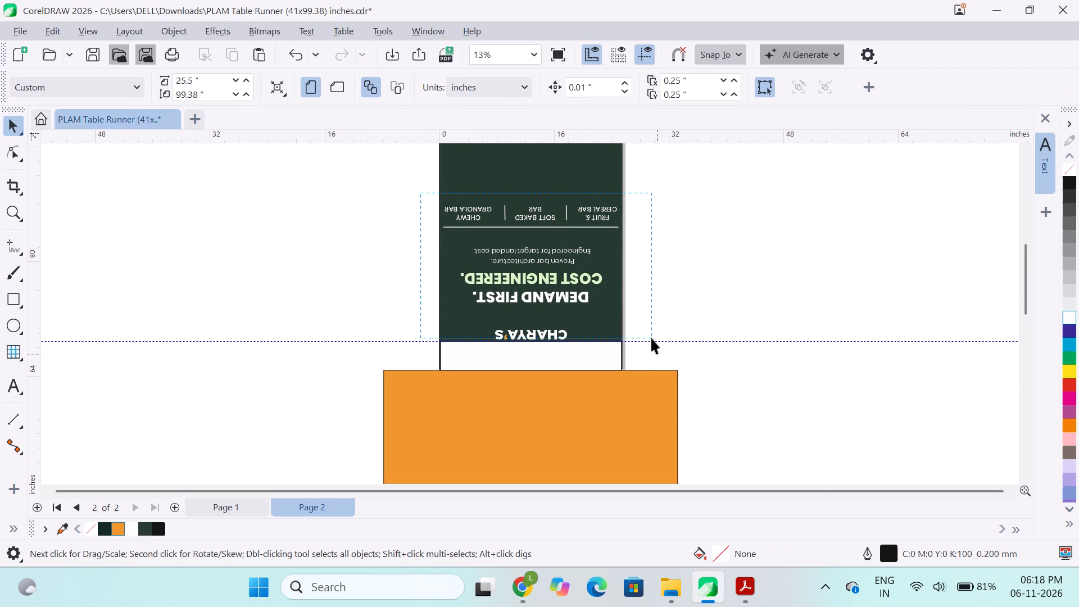
drag(651, 338, 650, 343)
key(BackSpace)
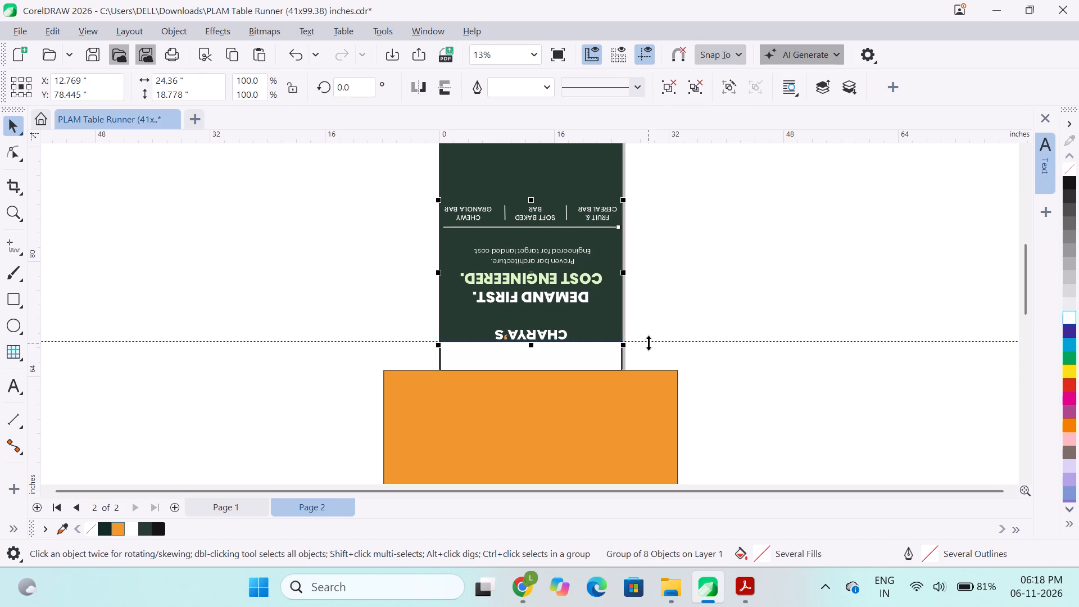
click(258, 366)
Group all the upright text and divider lines on the lower dark green panel.
scroll(258, 366, down, 4)
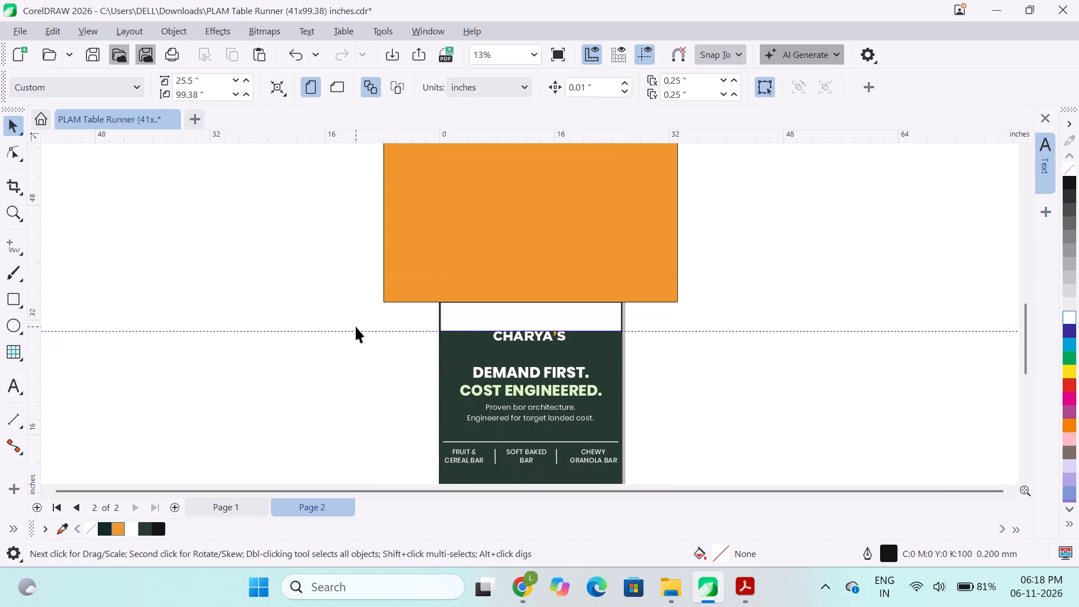
drag(378, 334, 635, 446)
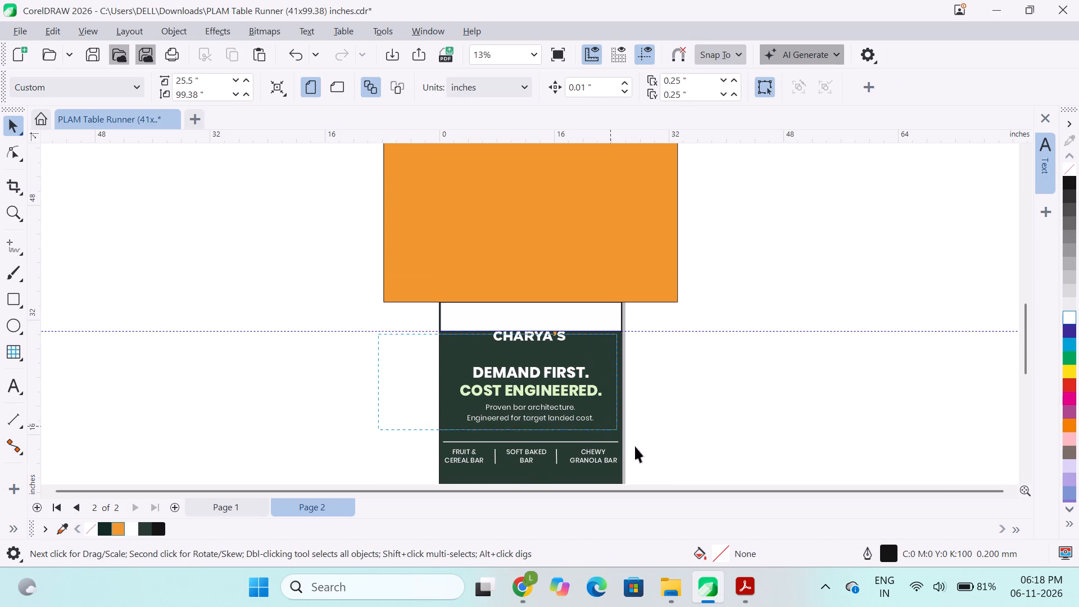
drag(635, 446, 640, 474)
click(705, 351)
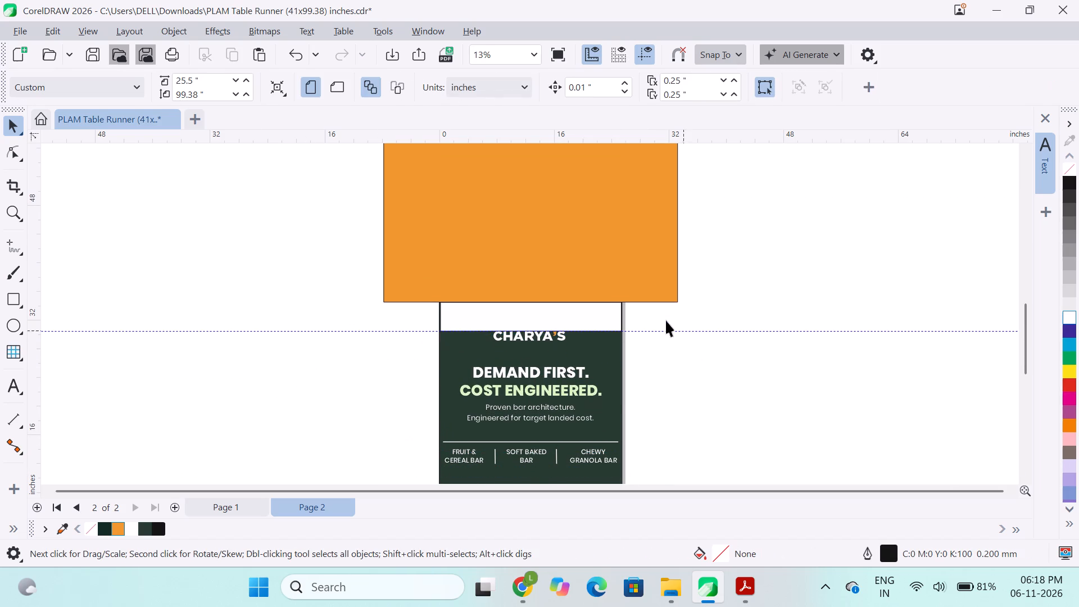
drag(663, 316, 404, 441)
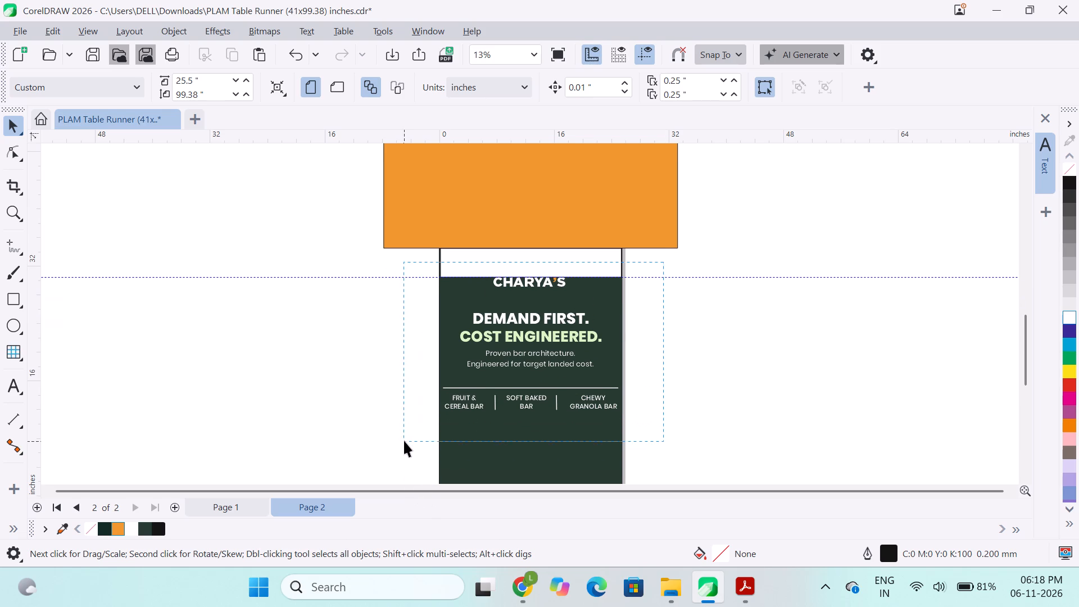
drag(404, 441, 408, 435)
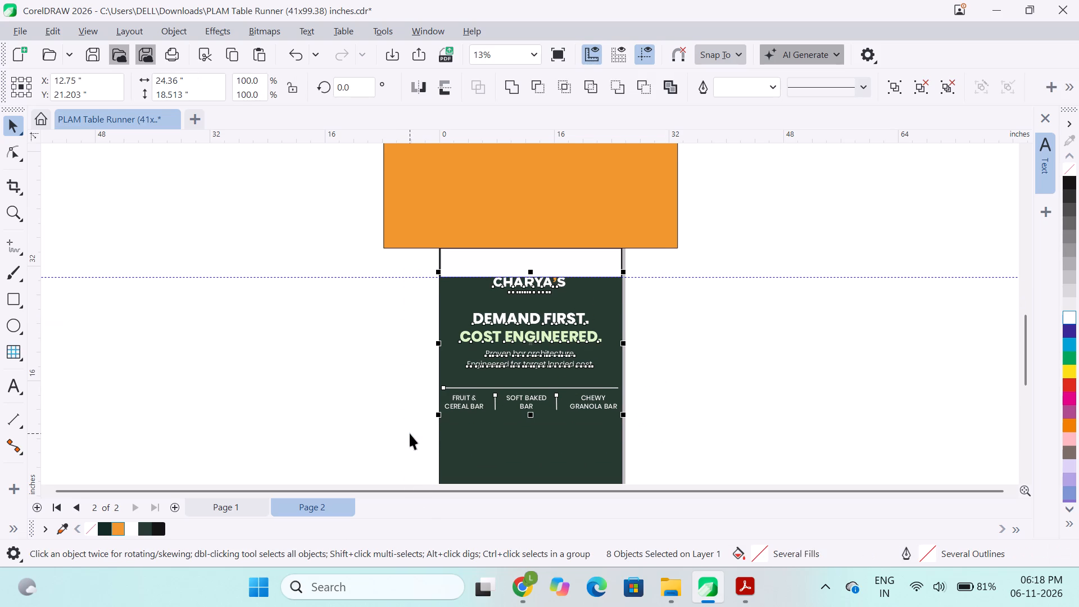
key(ctrl+g)
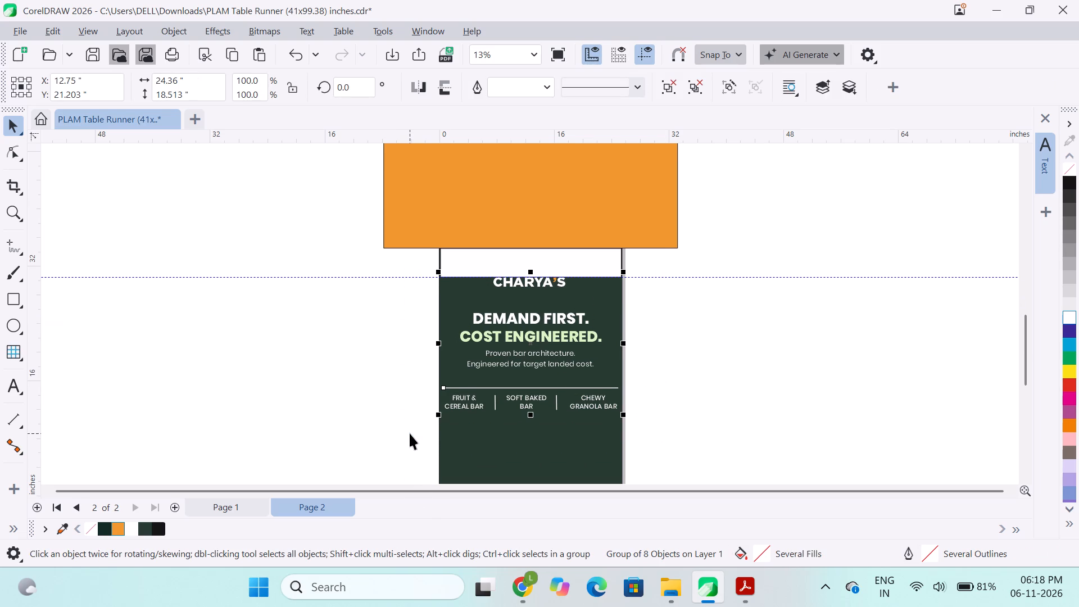
Duplicate the upright text group and move the copy onto the upper dark green panel, at about X 11.6, Y 78.1 in.
key(ctrl+d)
drag(529, 339, 529, 332)
scroll(529, 332, up, 2)
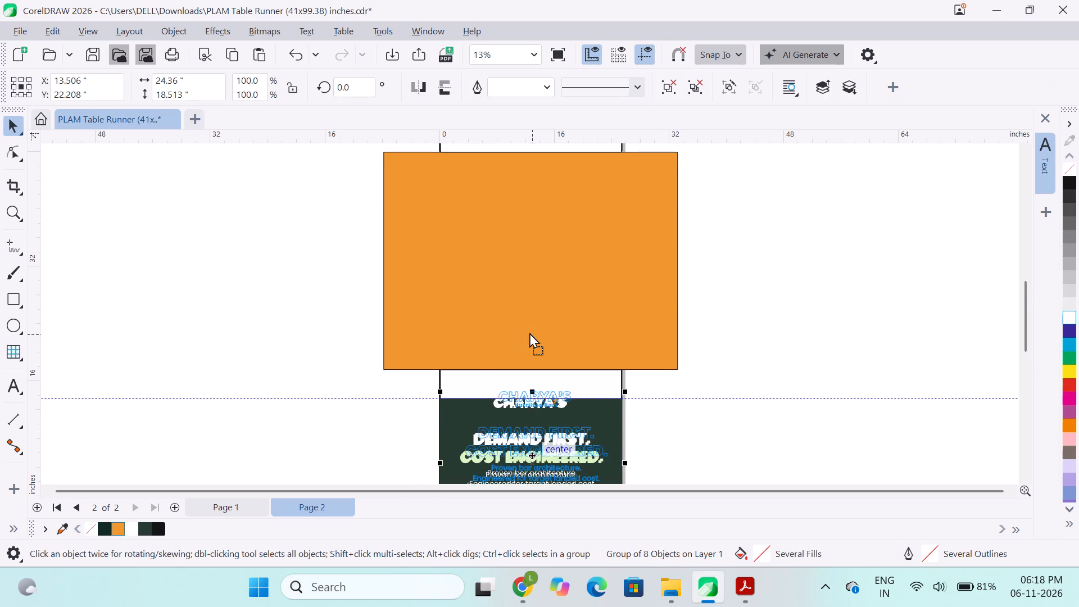
drag(529, 332, 515, 221)
scroll(527, 324, up, 1)
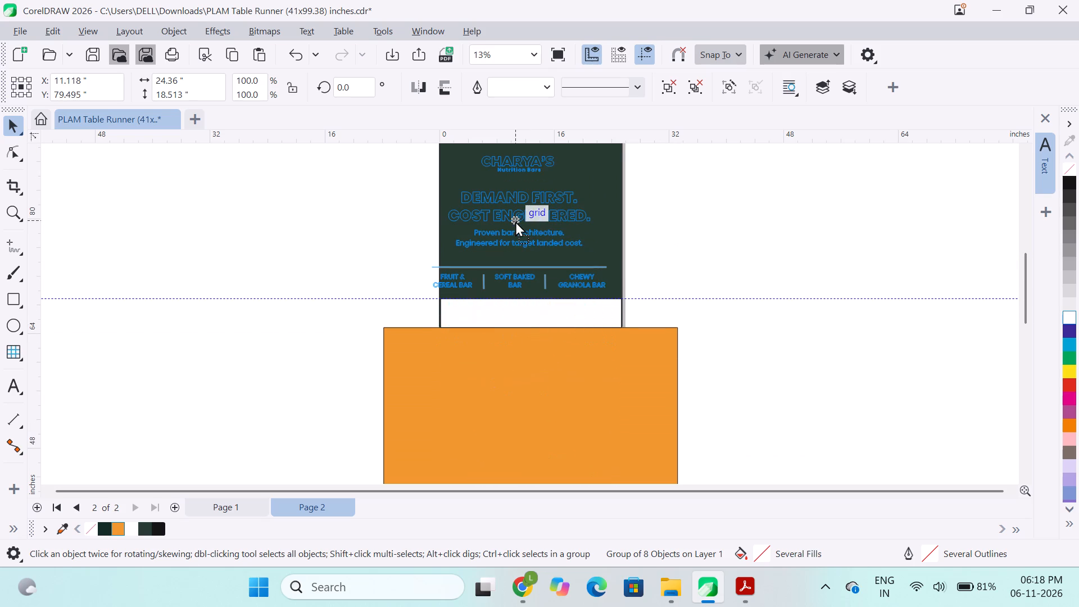
drag(515, 221, 519, 227)
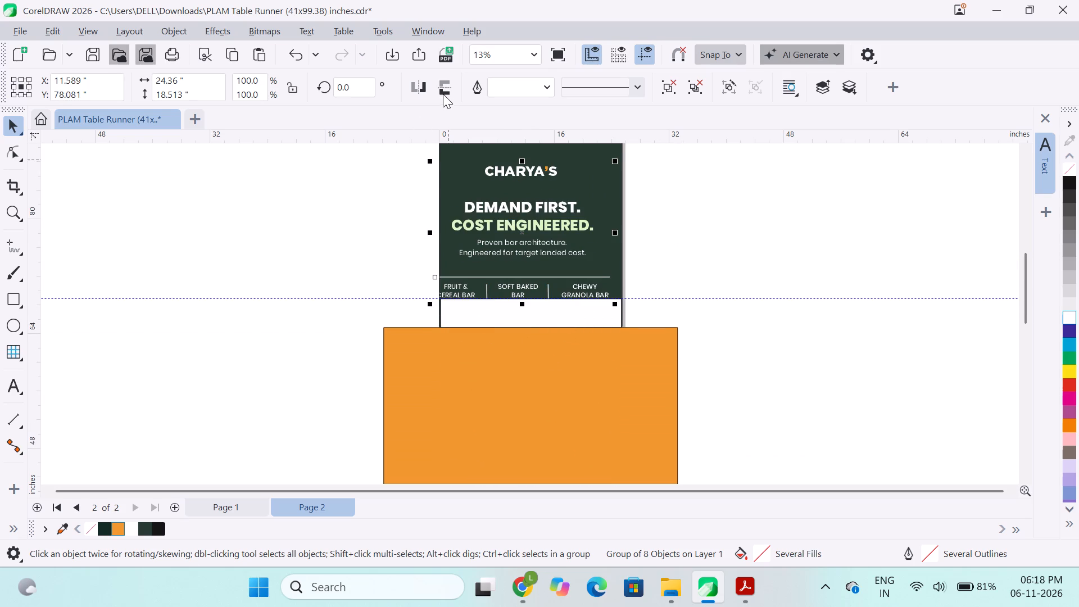
Mirror the copied text group on the upper panel both vertically and horizontally so it reads upside down.
click(443, 94)
click(417, 81)
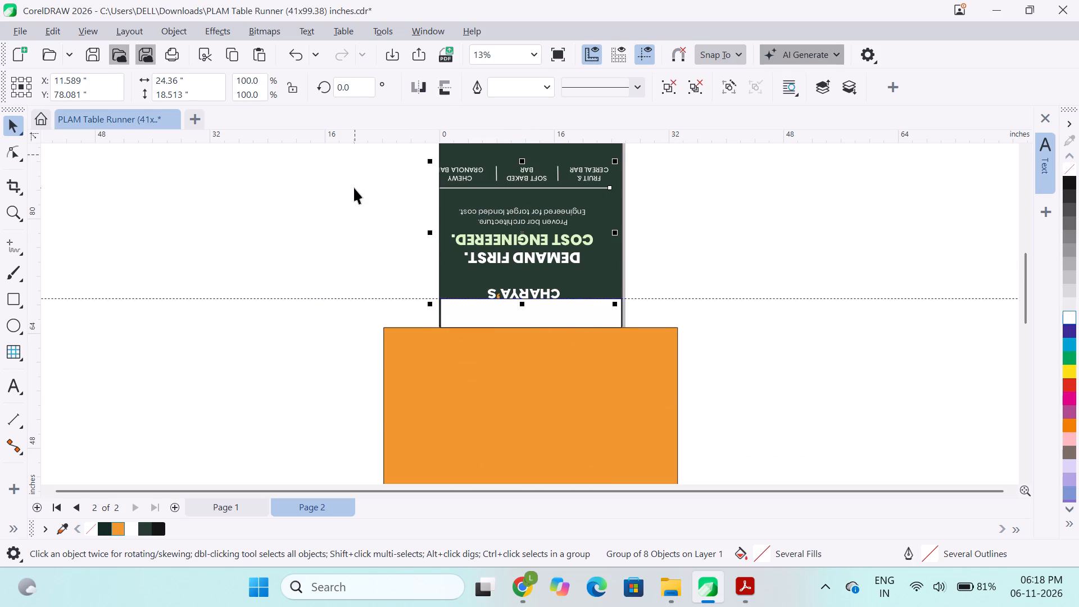
Move the upside-down text group to about X 12.8, Y 78.1 in and centre it horizontally on the upper dark green panel.
drag(518, 243, 527, 239)
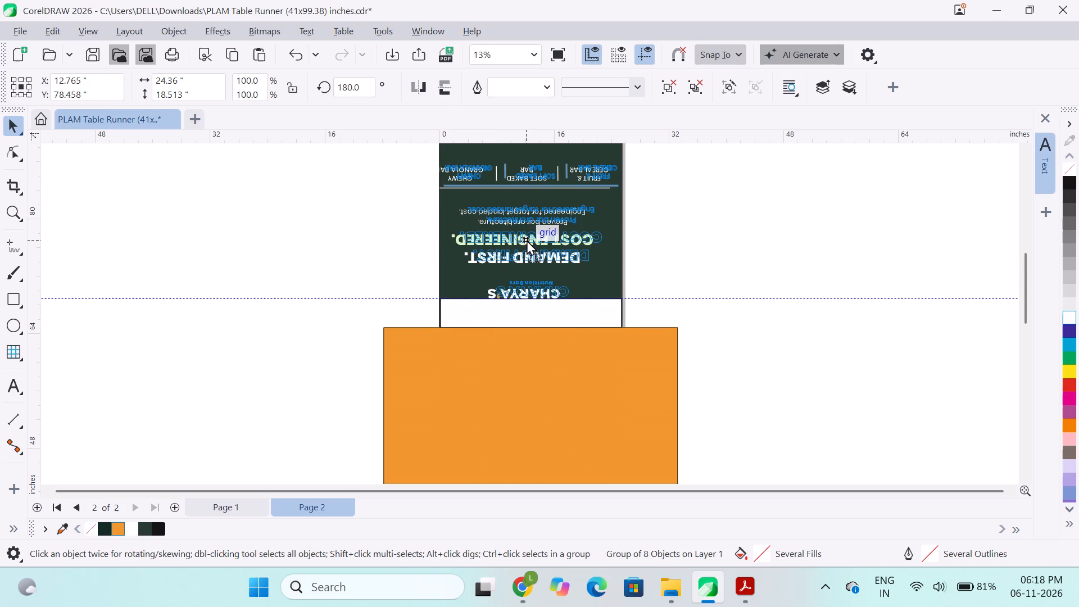
drag(527, 239, 527, 245)
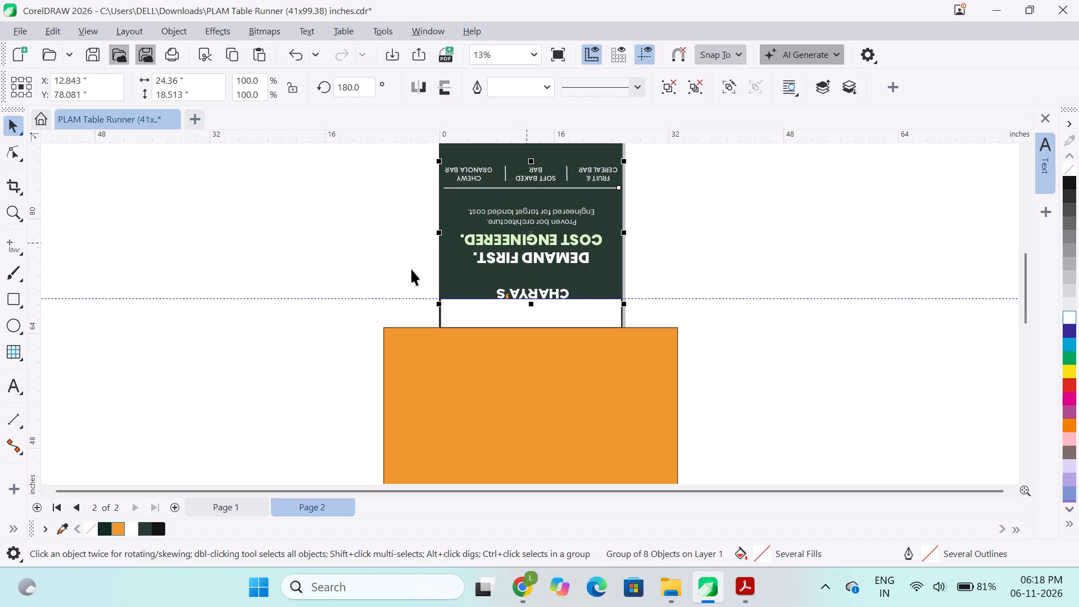
scroll(483, 193, up, 1)
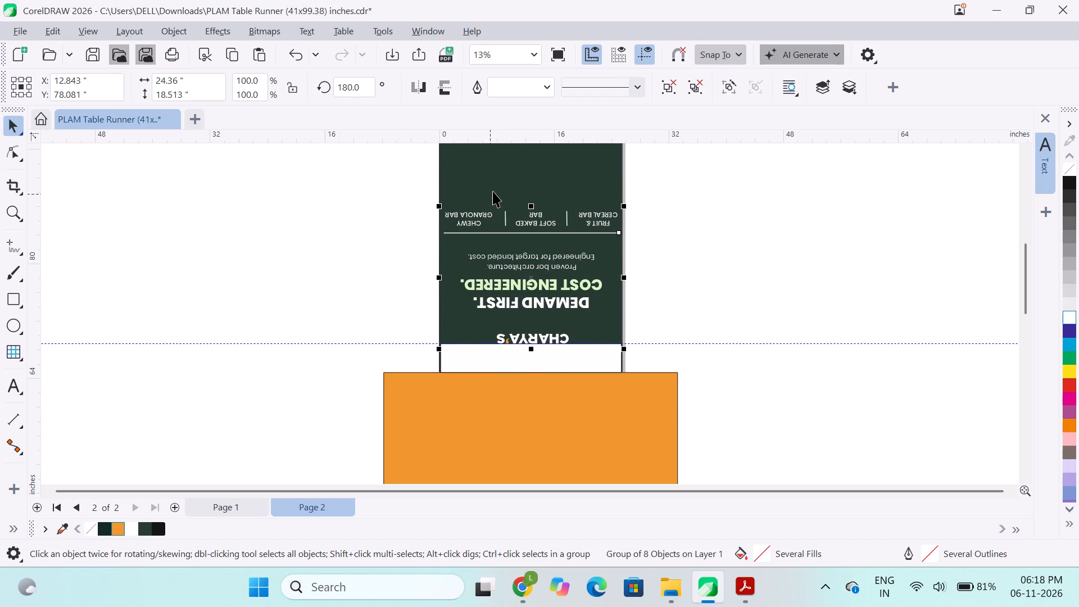
shift+click(496, 188)
key(c)
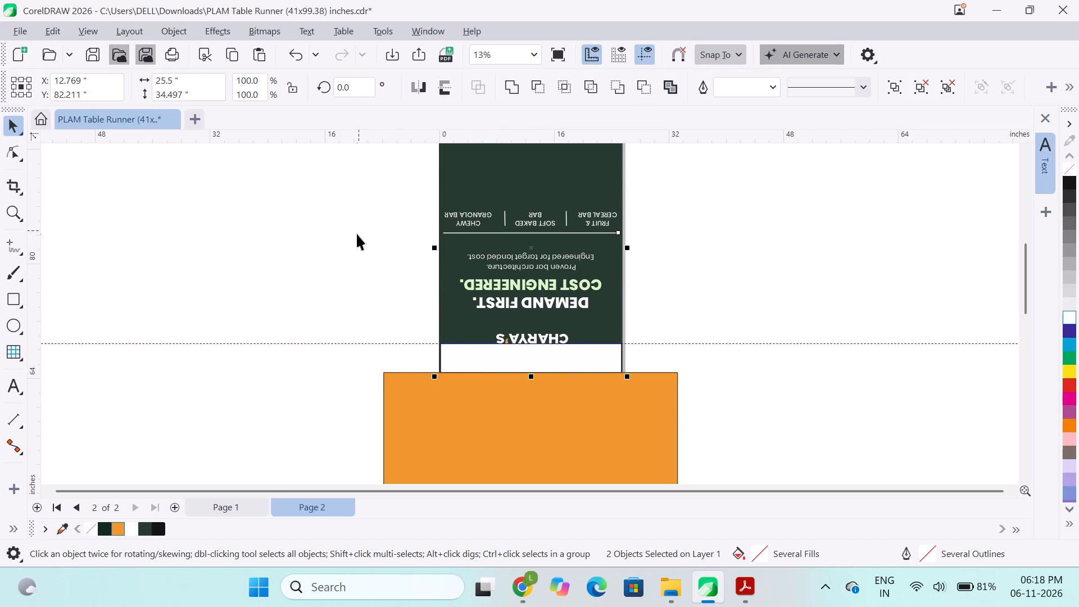
click(357, 234)
ctrl+scroll(520, 273, up, 3)
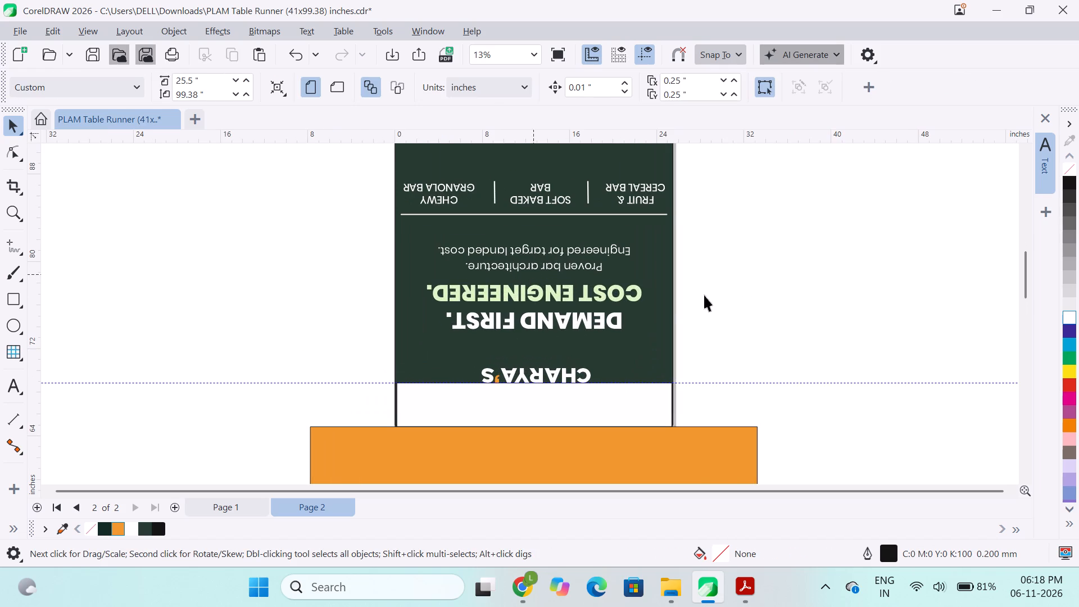
click(755, 289)
Delete the two horizontal guidelines above and below the orange section on page 2.
ctrl+scroll(755, 289, down, 5)
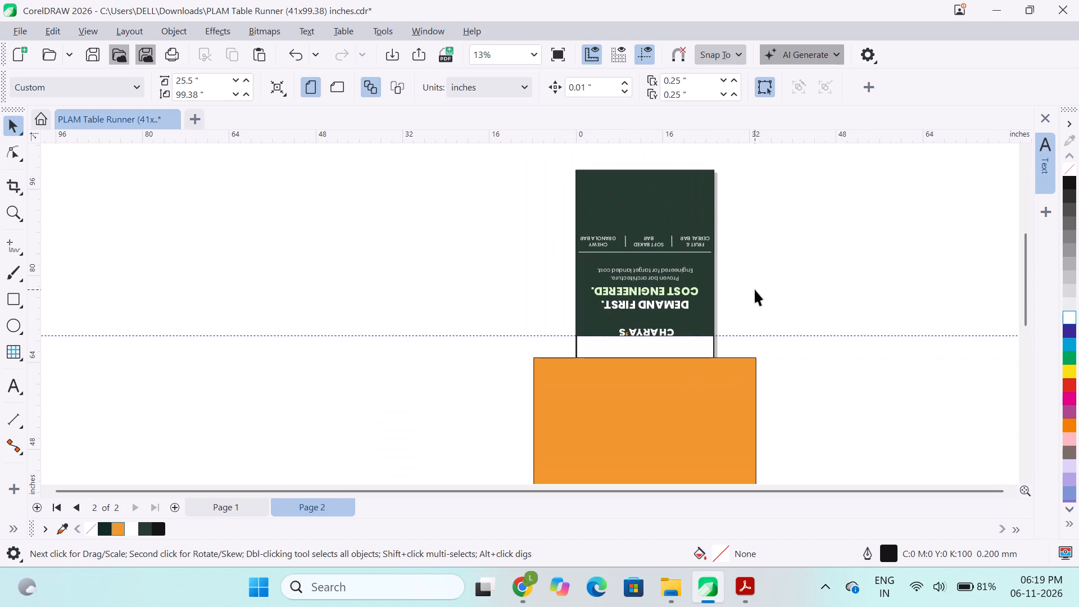
scroll(755, 289, down, 1)
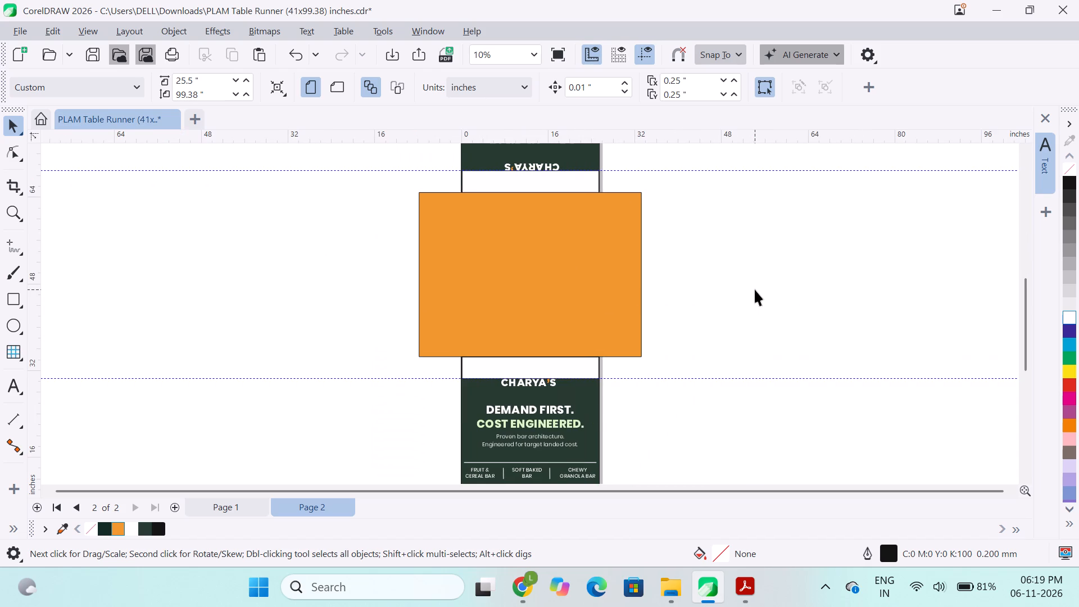
click(745, 380)
key(BackSpace)
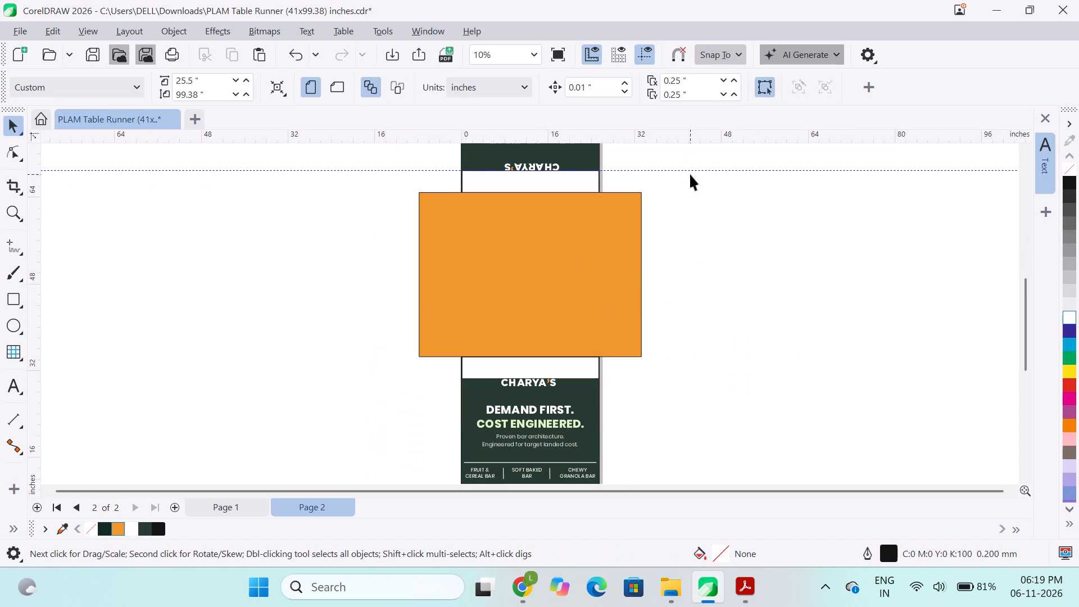
click(691, 170)
key(BackSpace)
Delete the orange centre rectangle and the two white spacer rectangles above and below it on page 2.
click(632, 242)
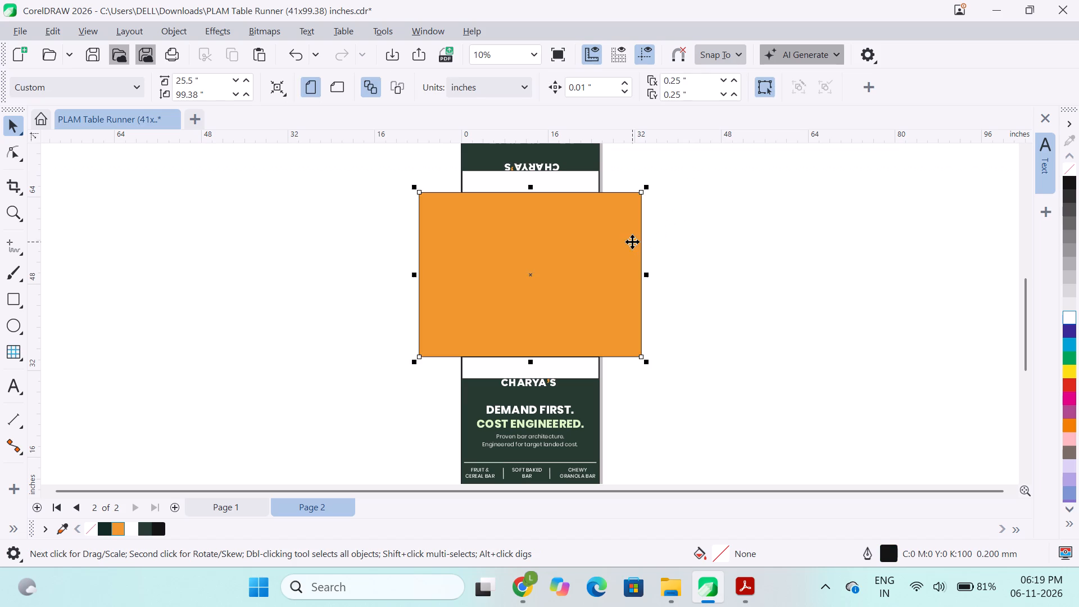
key(BackSpace)
click(557, 184)
key(BackSpace)
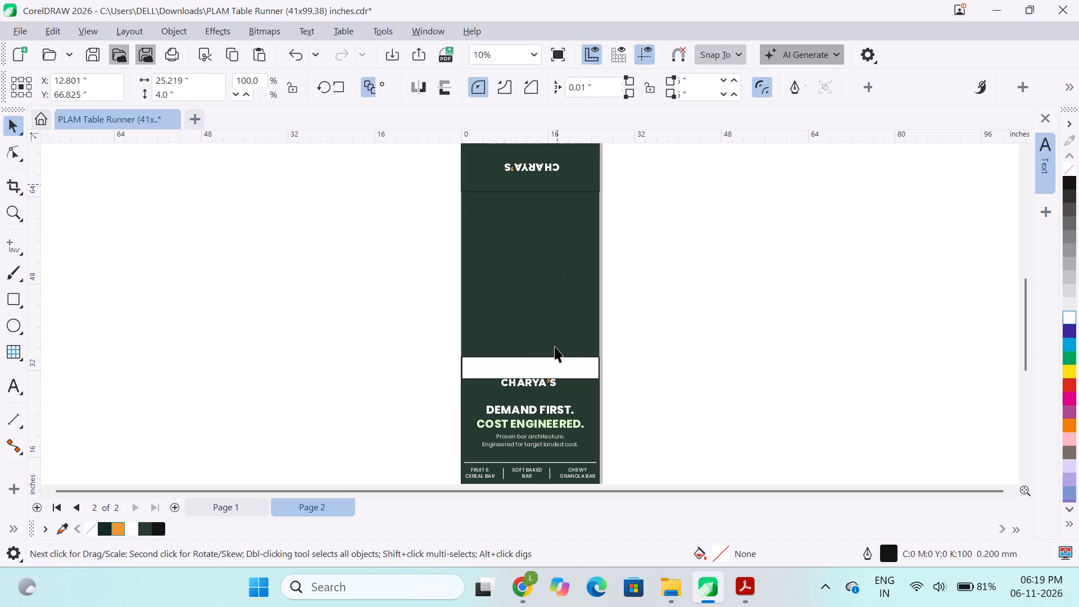
click(556, 361)
key(BackSpace)
click(363, 345)
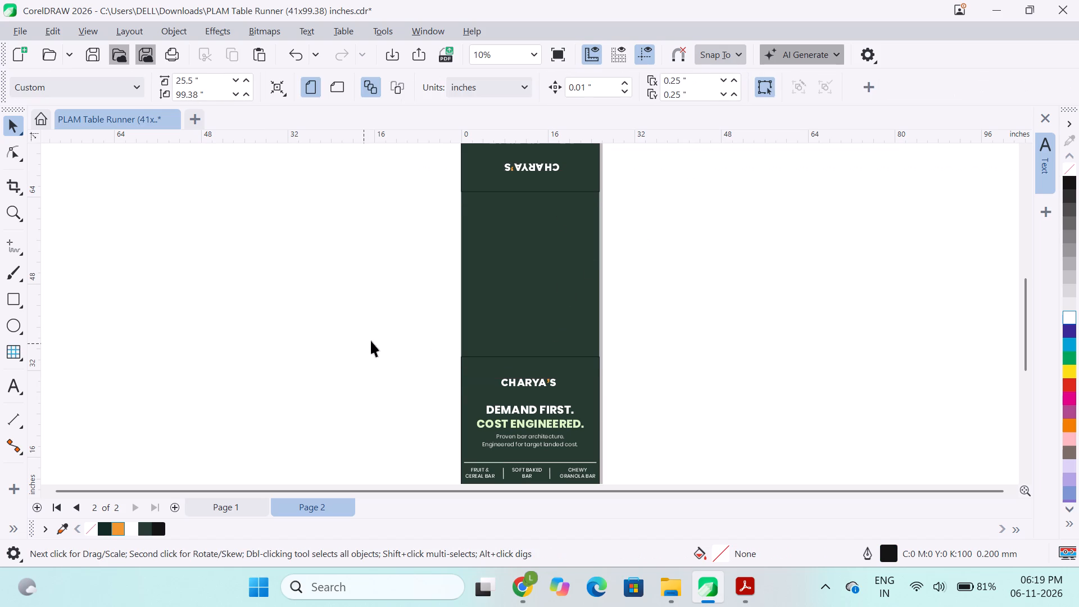
Delete the lower and upper dark green end-panel rectangles, keeping the full-height background and both text groups.
ctrl+scroll(569, 366, down, 2)
click(573, 365)
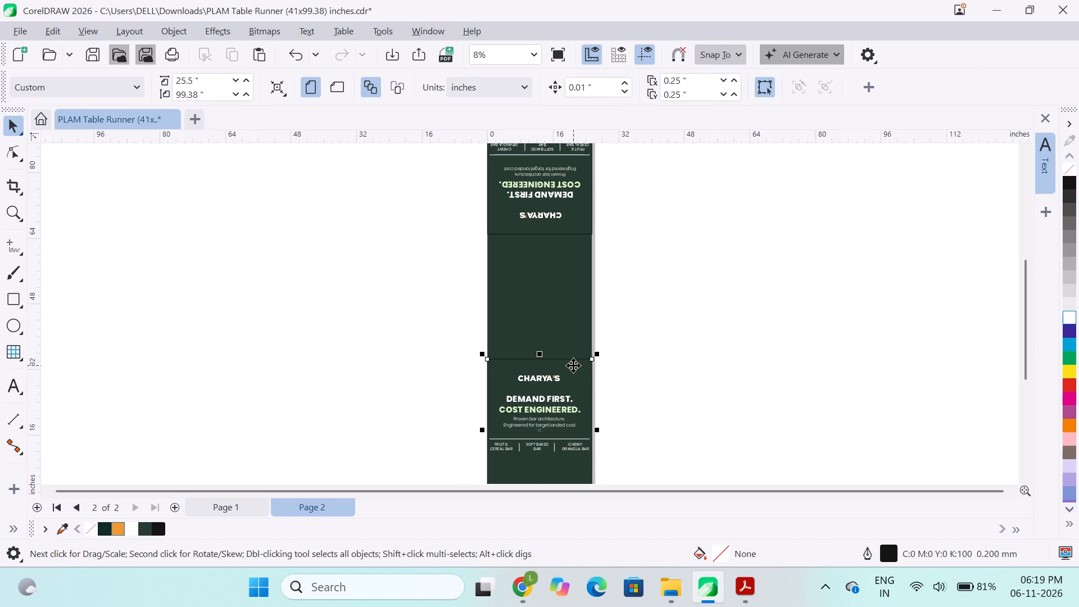
key(BackSpace)
click(531, 231)
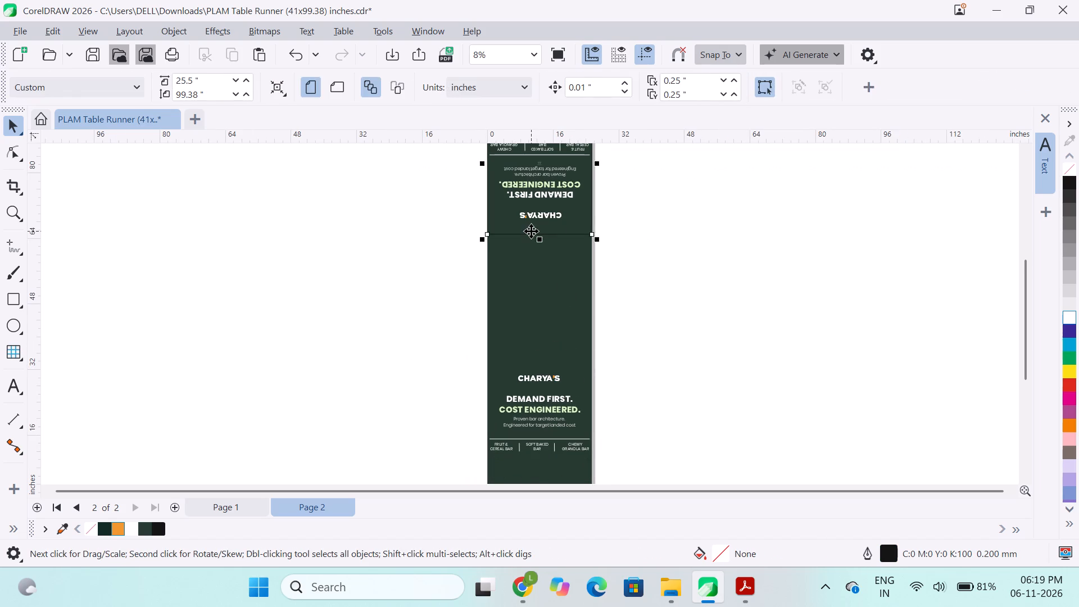
key(BackSpace)
click(387, 286)
Save the document under its existing name.
scroll(401, 277, up, 1)
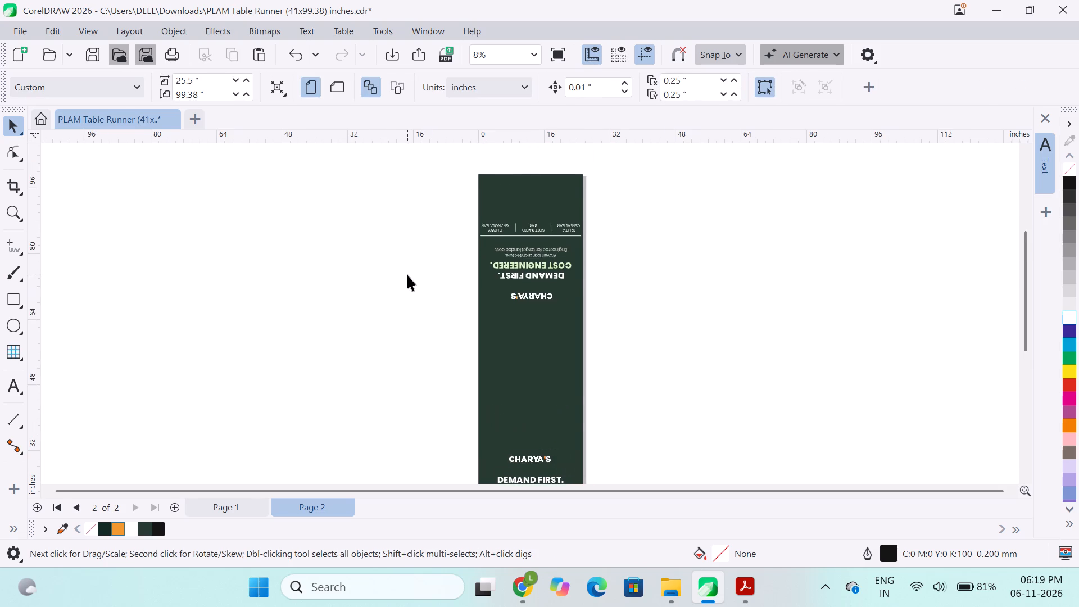
scroll(407, 275, down, 1)
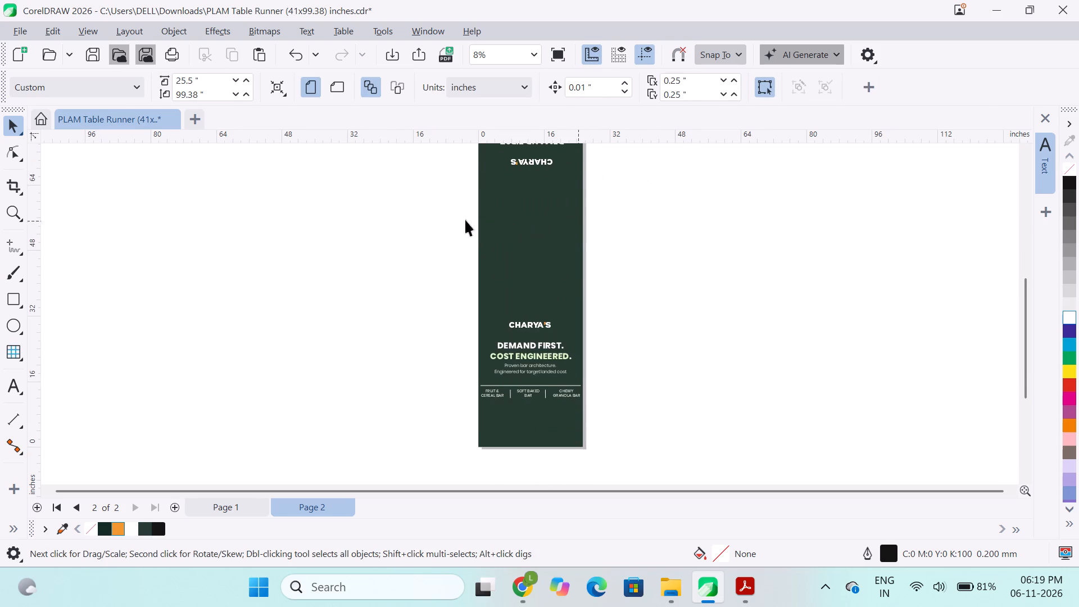
key(ctrl+s)
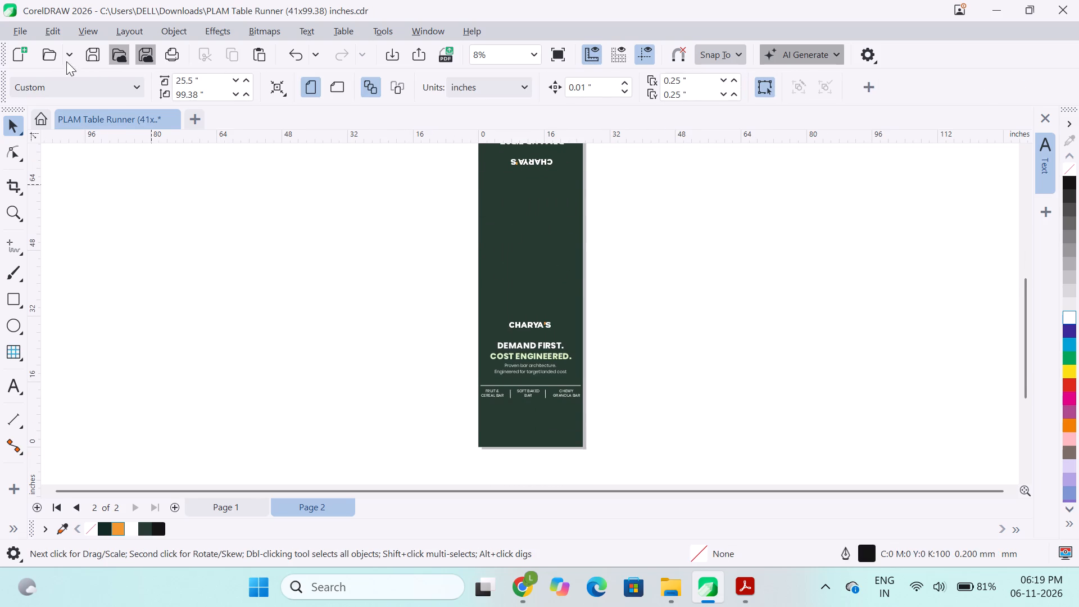
Save a copy of the drawing in Downloads as PLAM Table Runner (25.5x99.38) inches in CDR format.
click(27, 32)
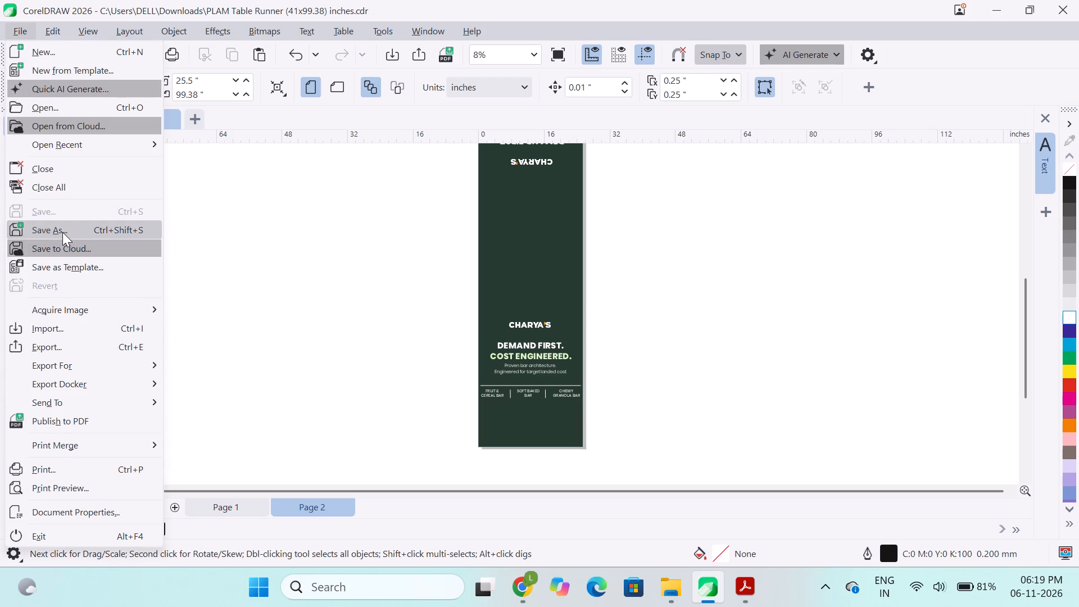
click(62, 232)
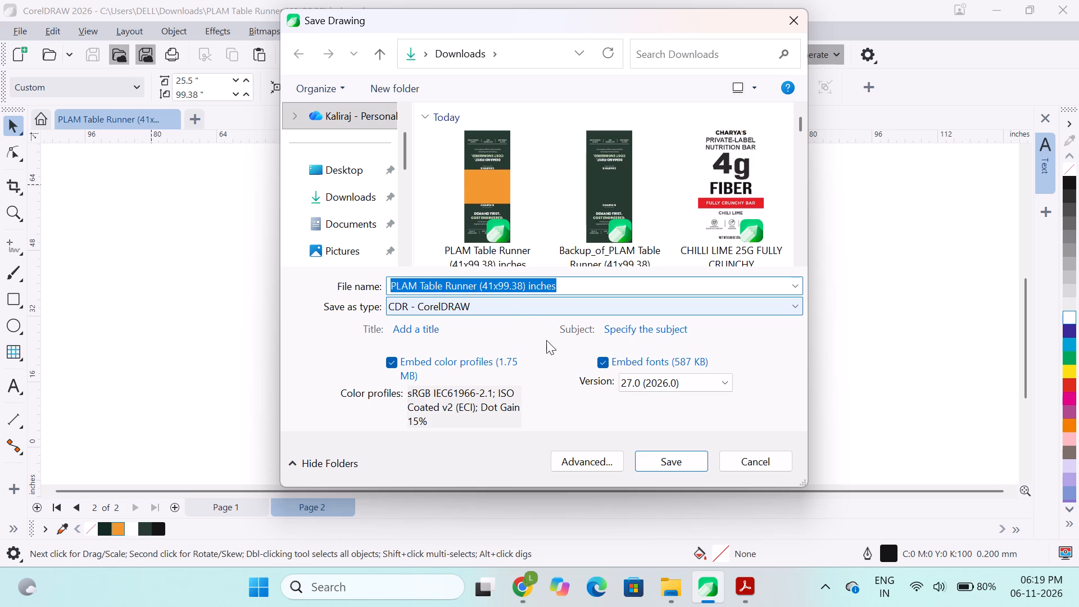
click(495, 284)
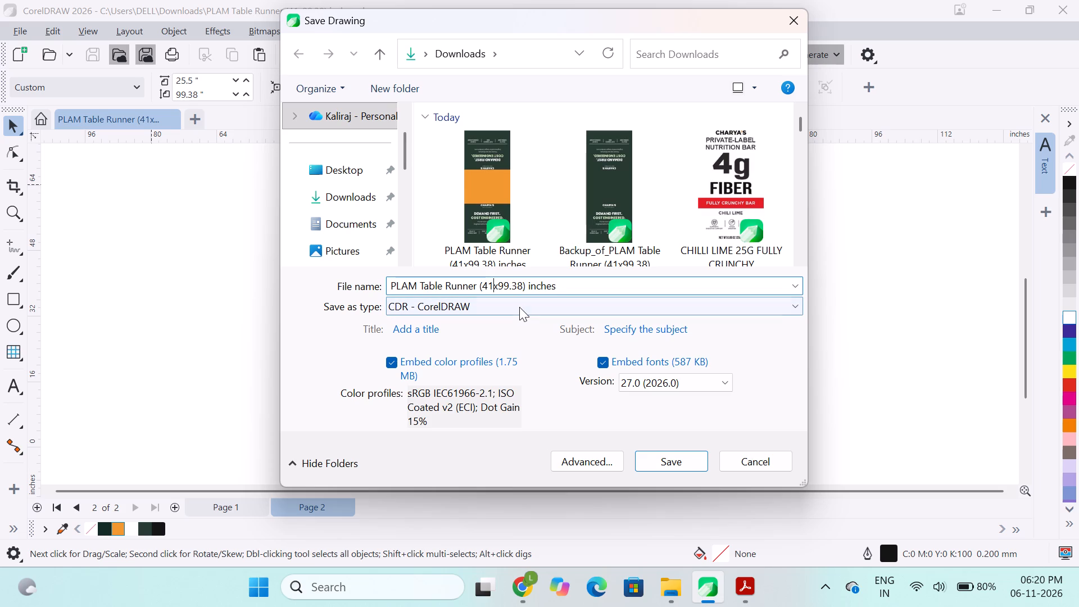
key(BackSpace)
key(BackSpace)
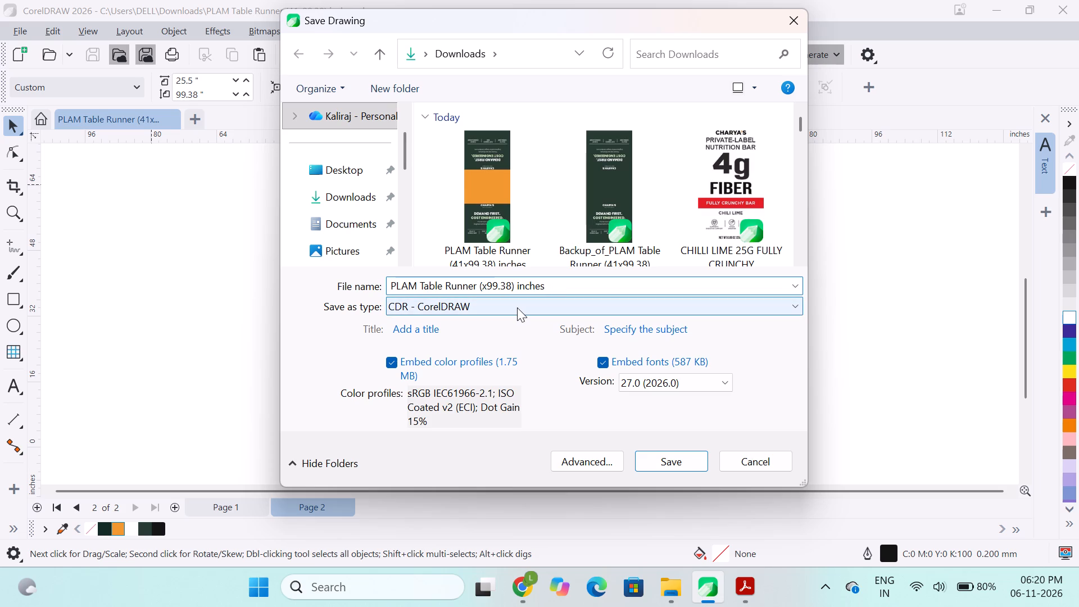
text(25.5)
click(183, 340)
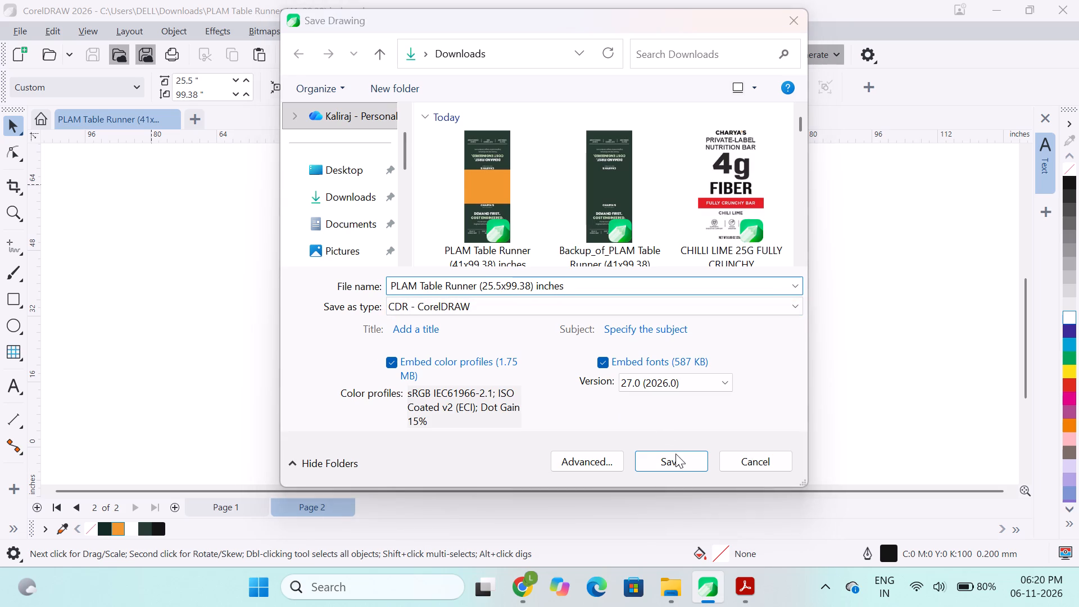
click(675, 456)
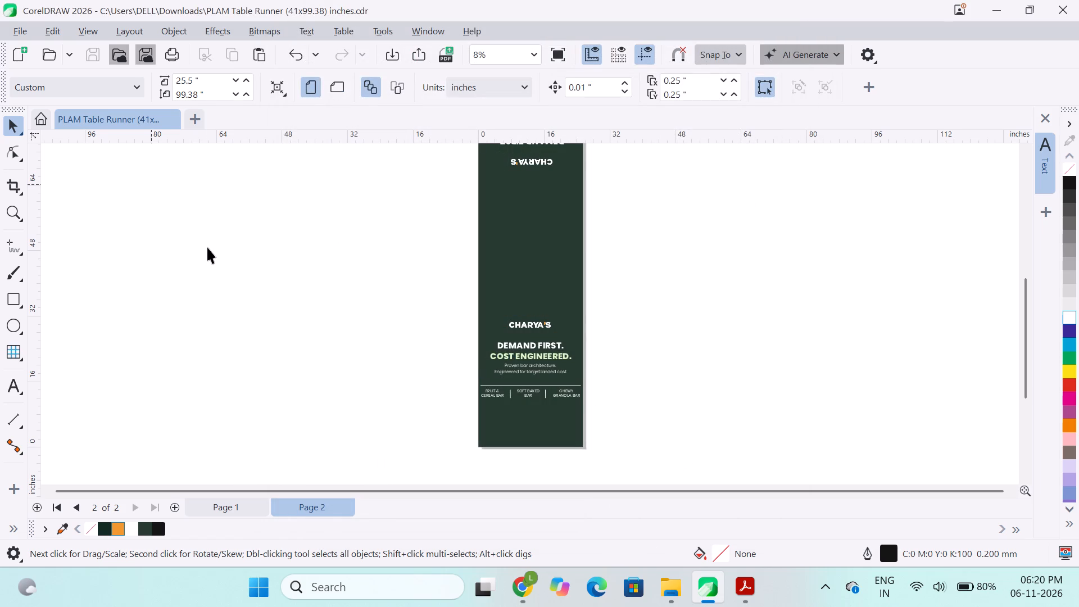
key(ctrl+s)
Save the current document as a PDF named PLAM Table Runner (25.5x99.38) inches in Downloads, with the existing PDF settings.
click(20, 35)
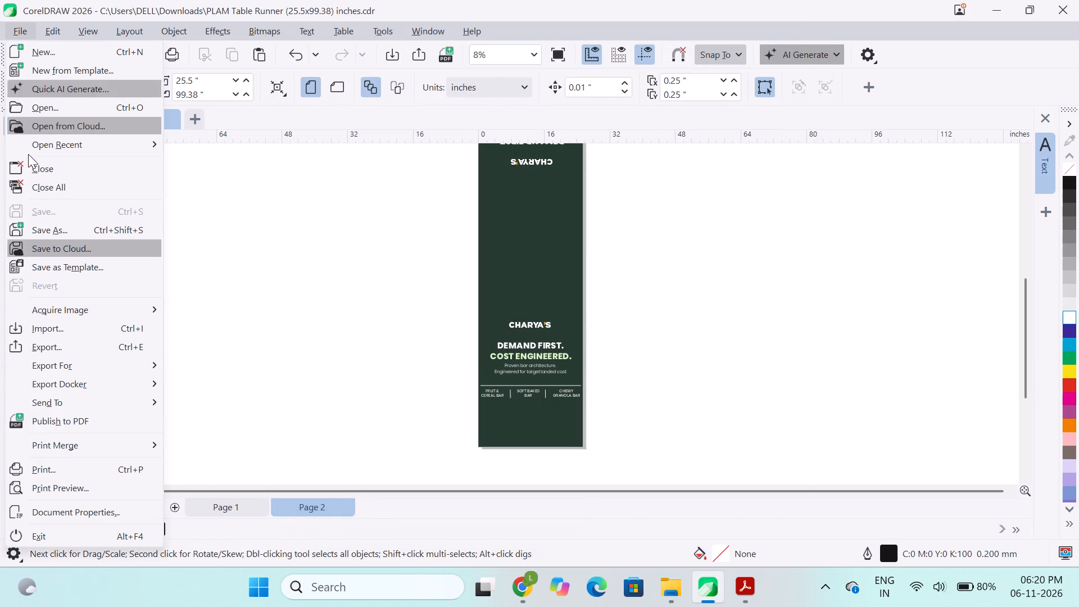
click(46, 234)
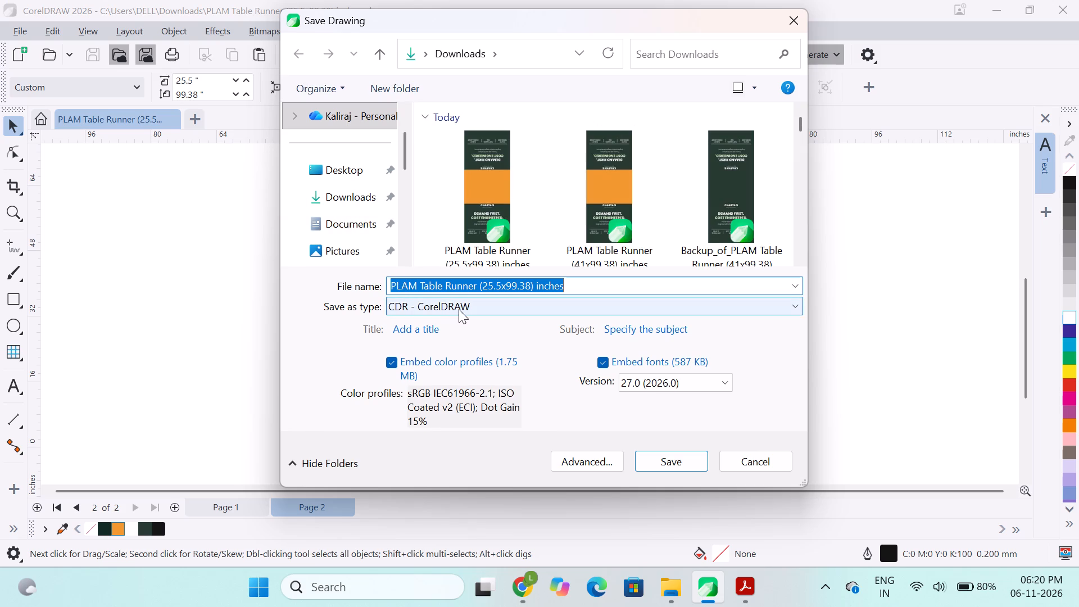
click(437, 301)
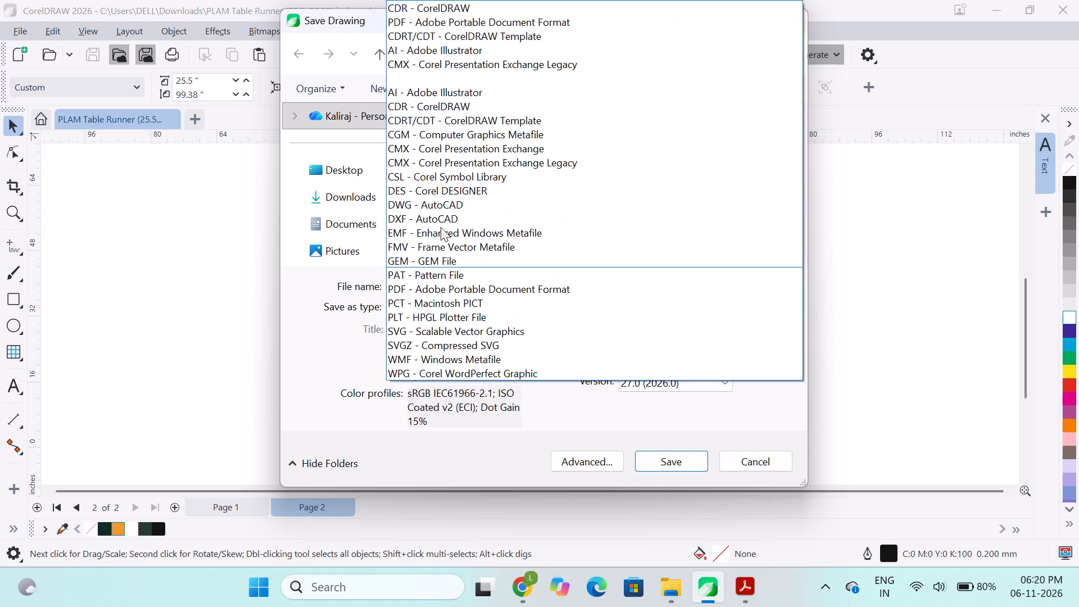
click(411, 26)
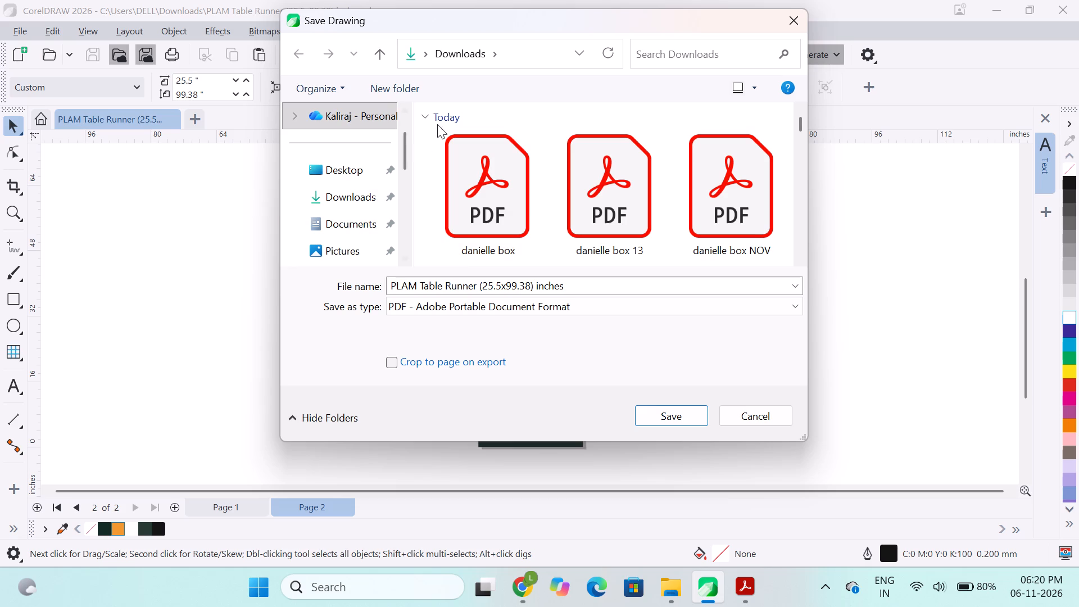
click(647, 413)
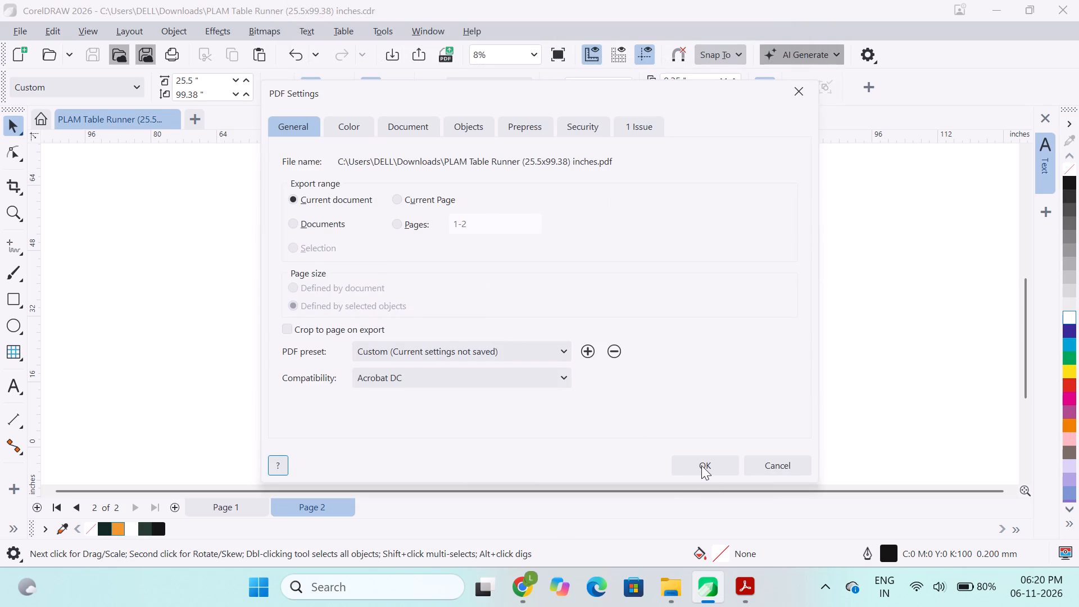
click(701, 465)
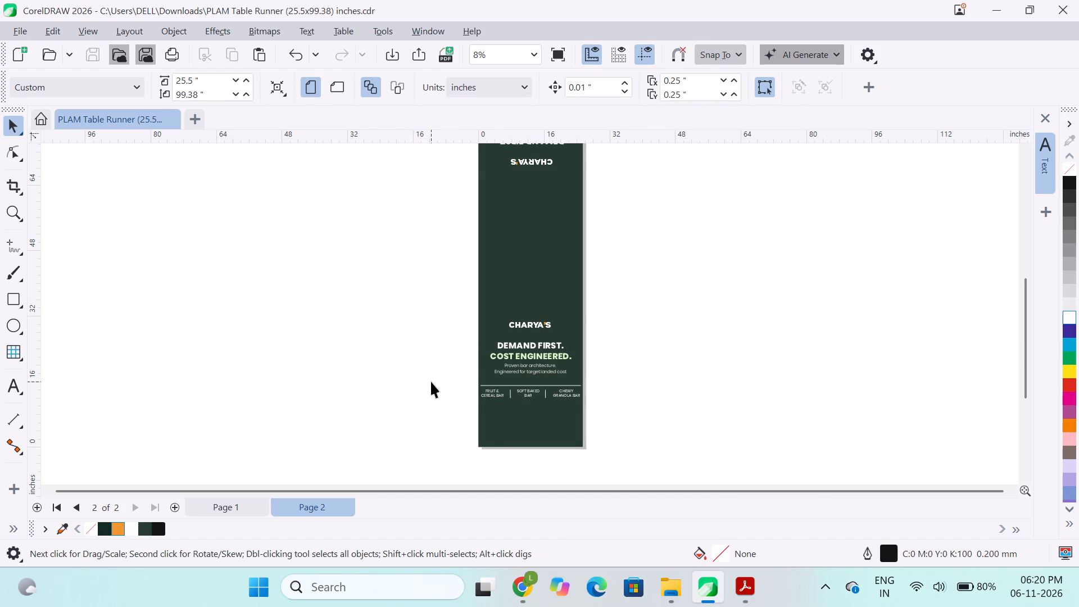
Delete the orange centre rectangle from page 1.
ctrl+scroll(431, 382, down, 5)
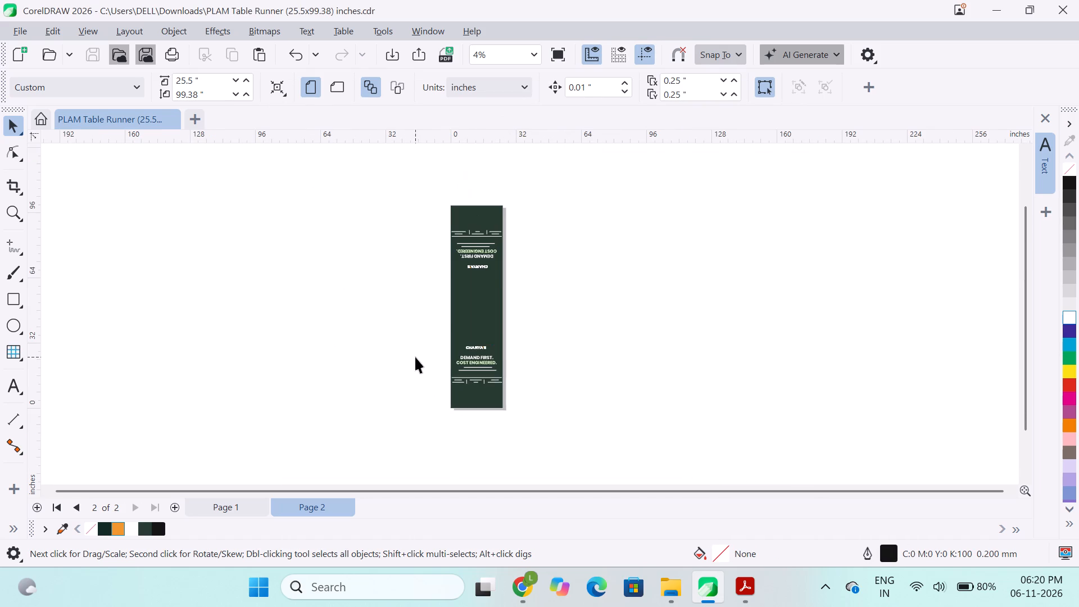
scroll(415, 357, up, 1)
scroll(415, 357, down, 1)
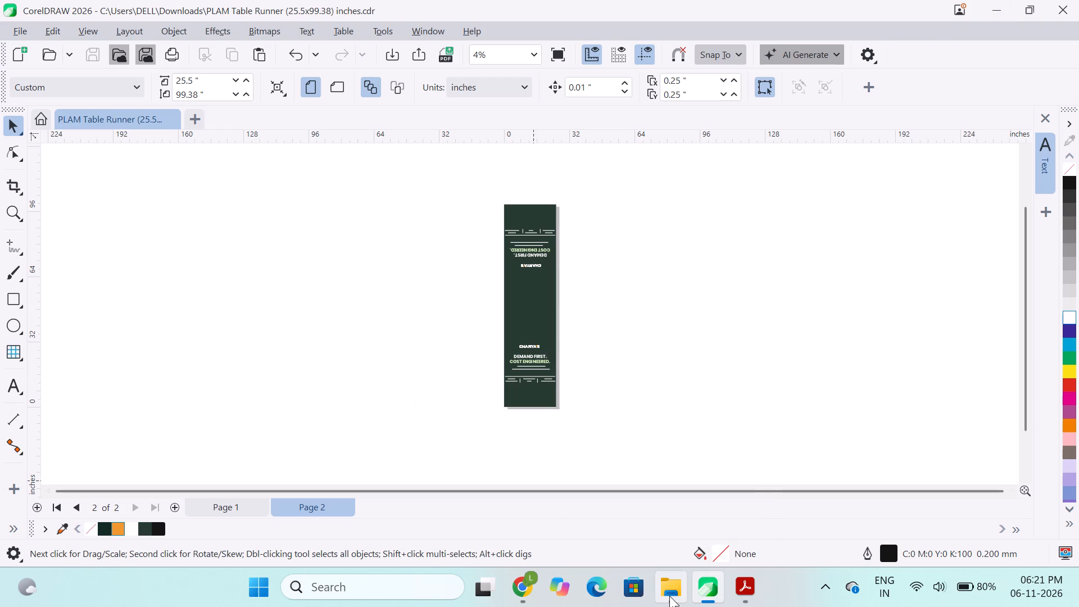
click(218, 510)
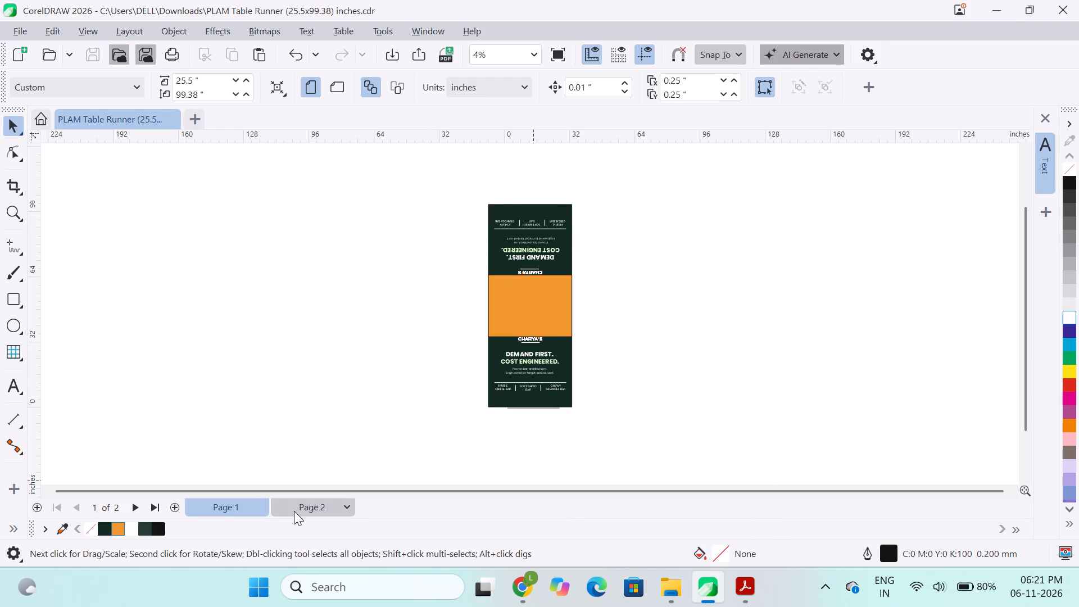
click(294, 511)
click(229, 513)
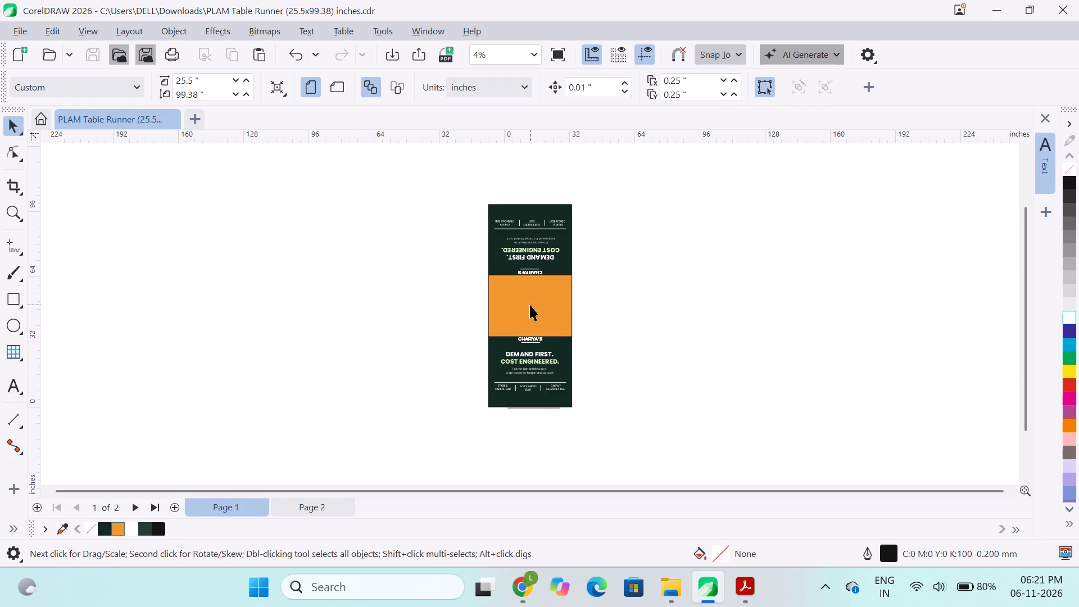
click(530, 305)
key(Delete)
click(334, 333)
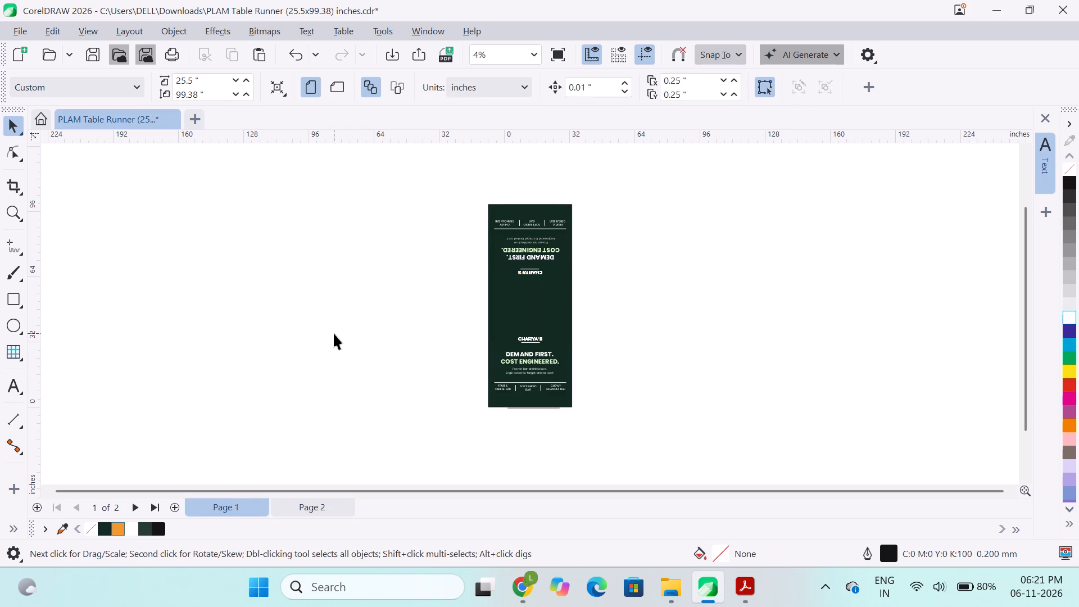
Select the table runner artwork on page 2 and save the document under its existing name.
click(303, 503)
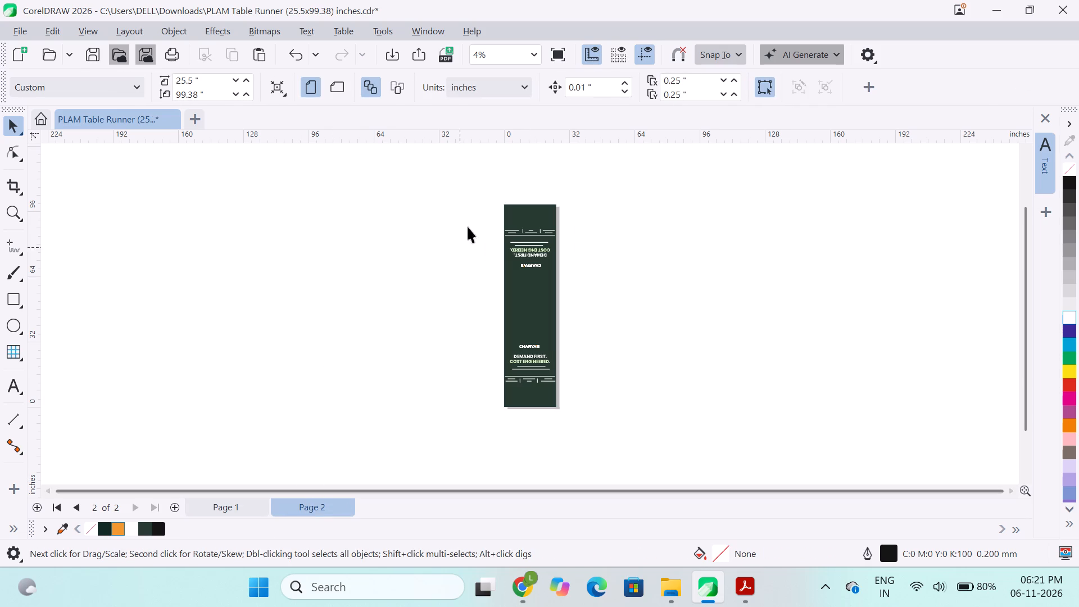
drag(484, 188, 597, 409)
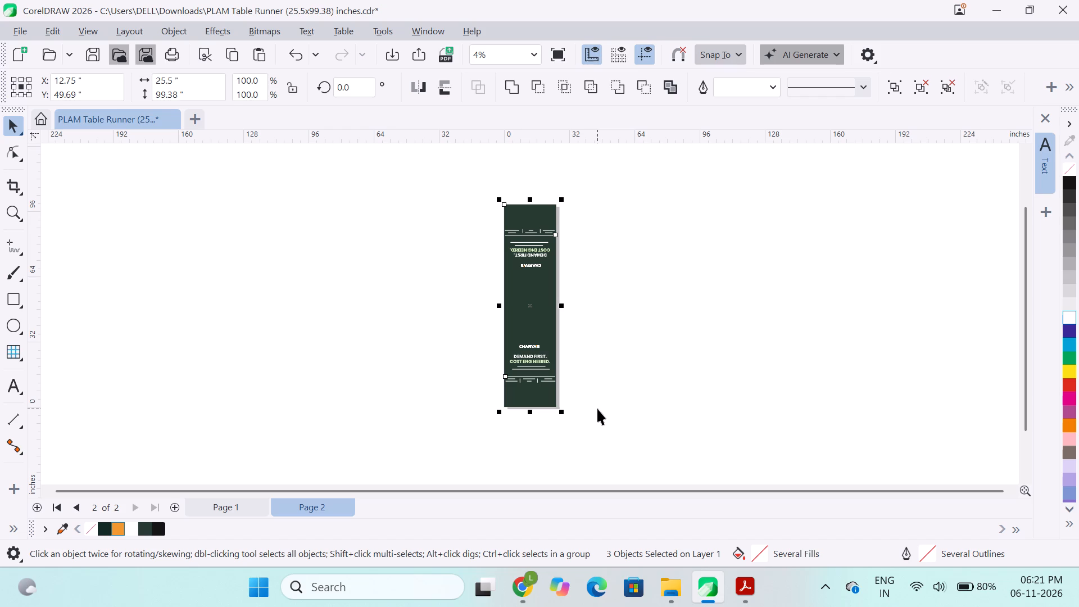
key(ctrl+s)
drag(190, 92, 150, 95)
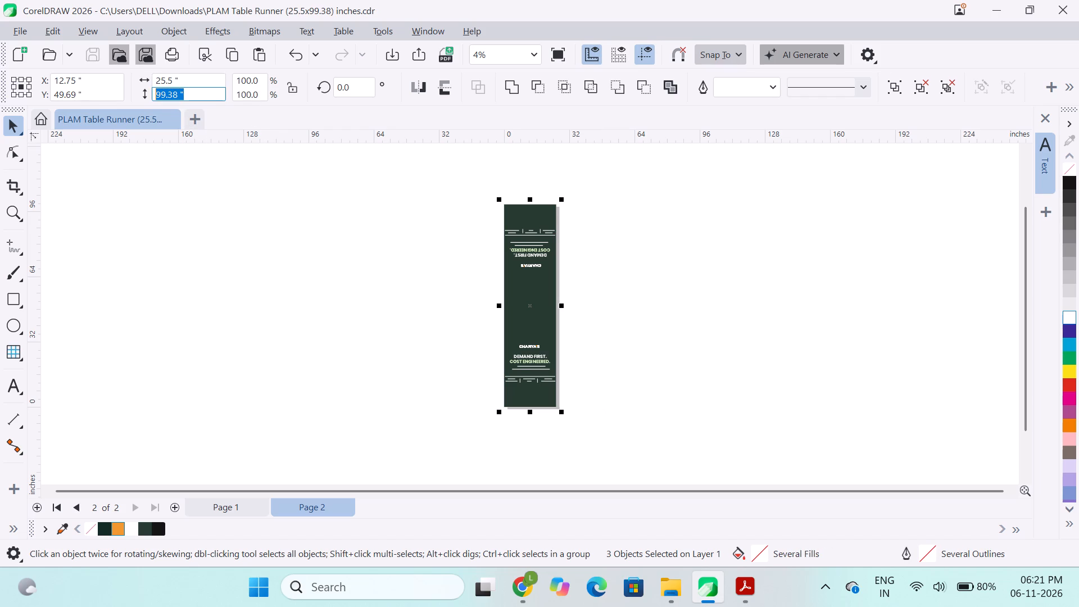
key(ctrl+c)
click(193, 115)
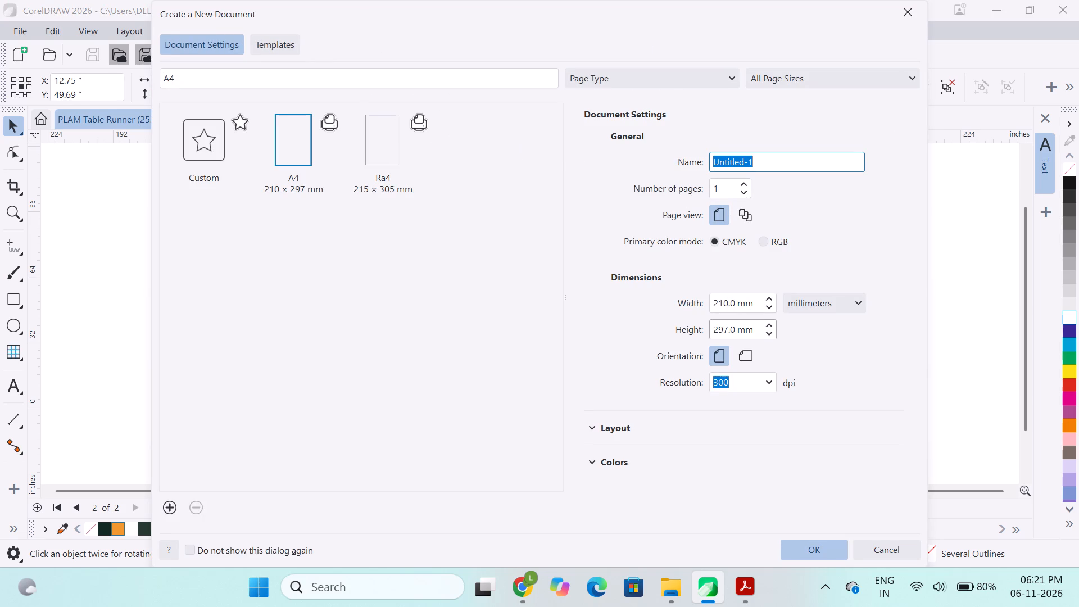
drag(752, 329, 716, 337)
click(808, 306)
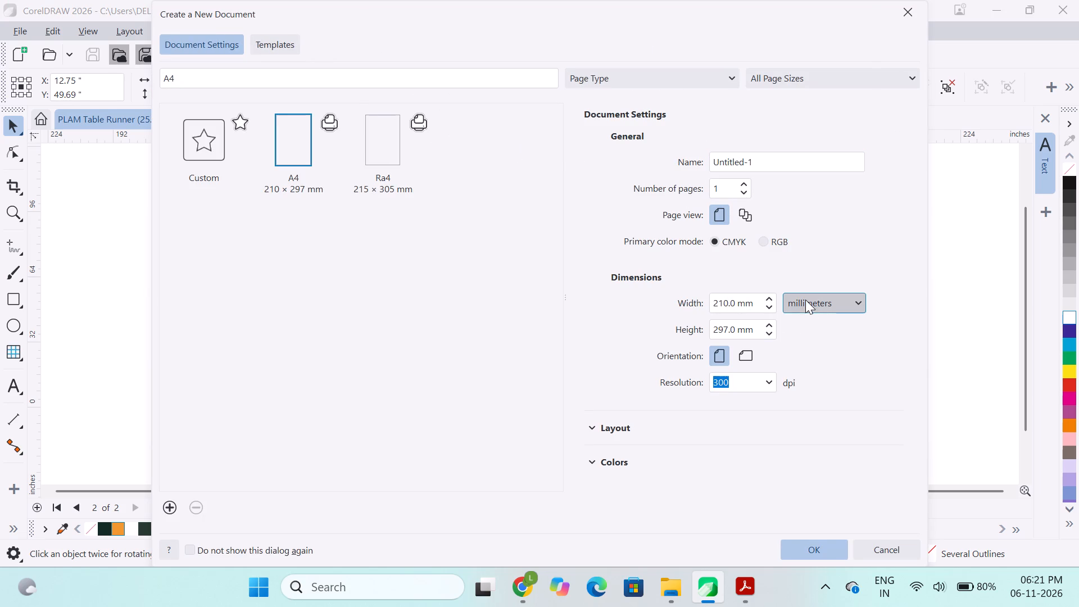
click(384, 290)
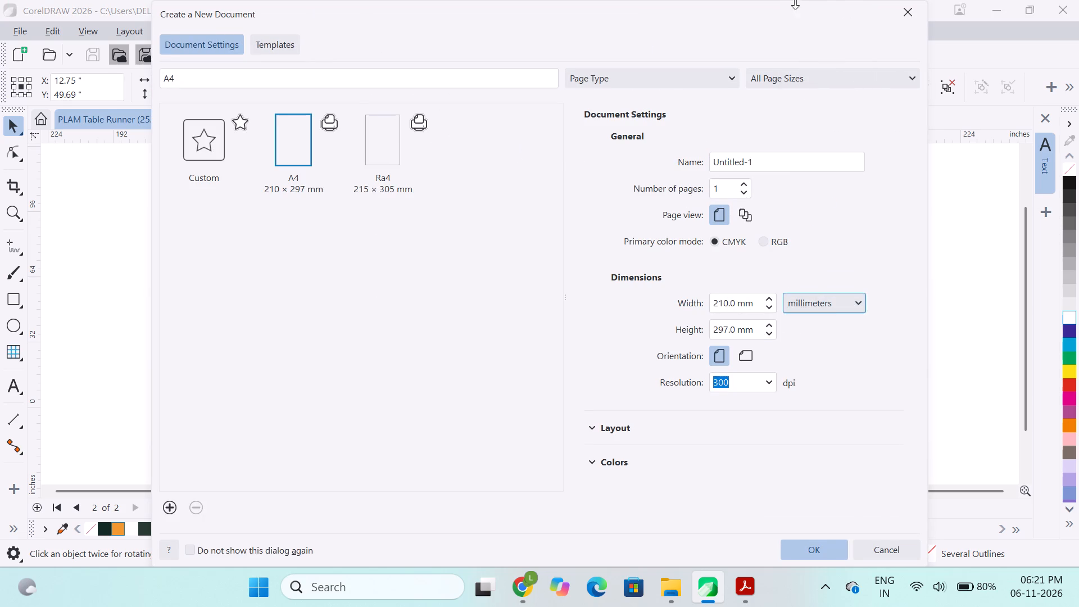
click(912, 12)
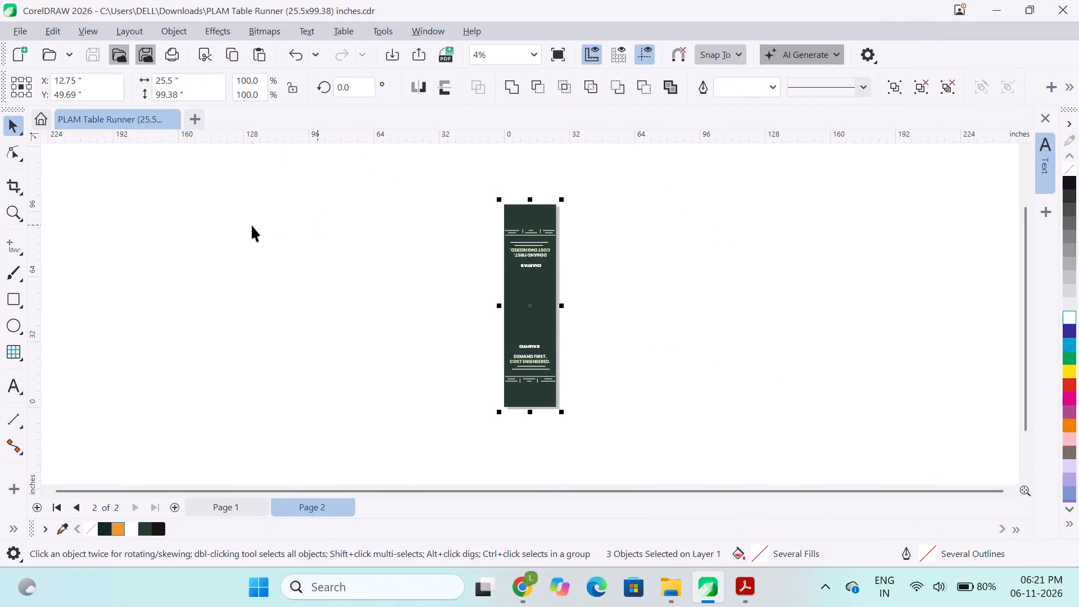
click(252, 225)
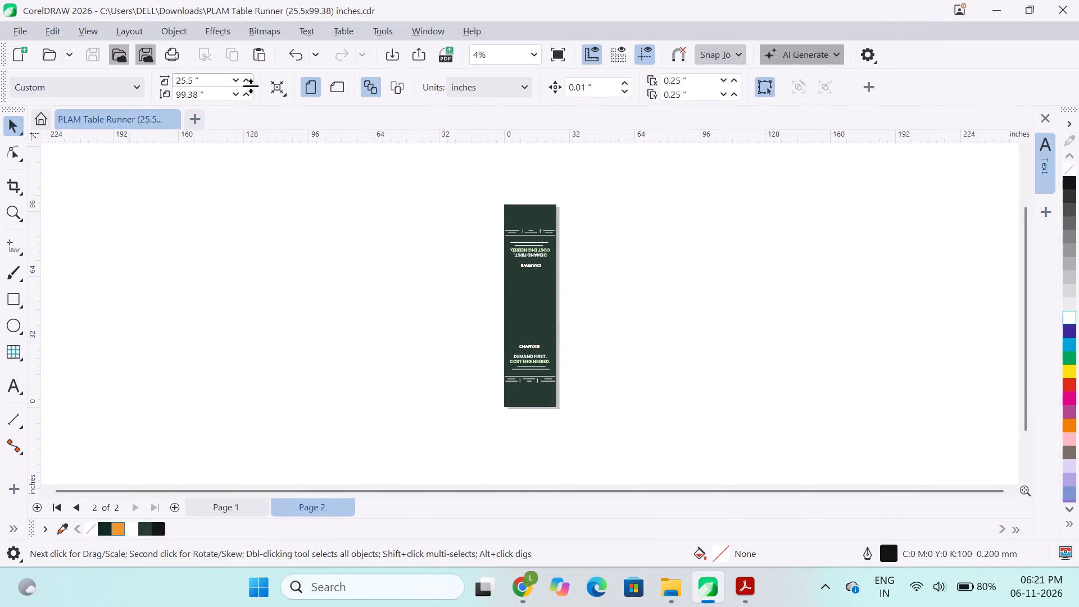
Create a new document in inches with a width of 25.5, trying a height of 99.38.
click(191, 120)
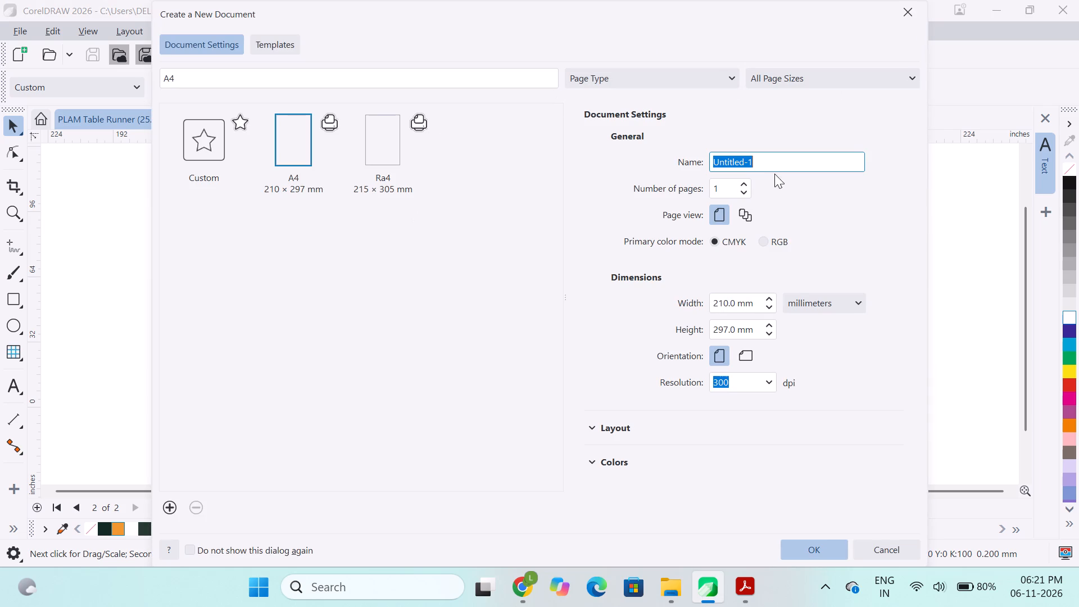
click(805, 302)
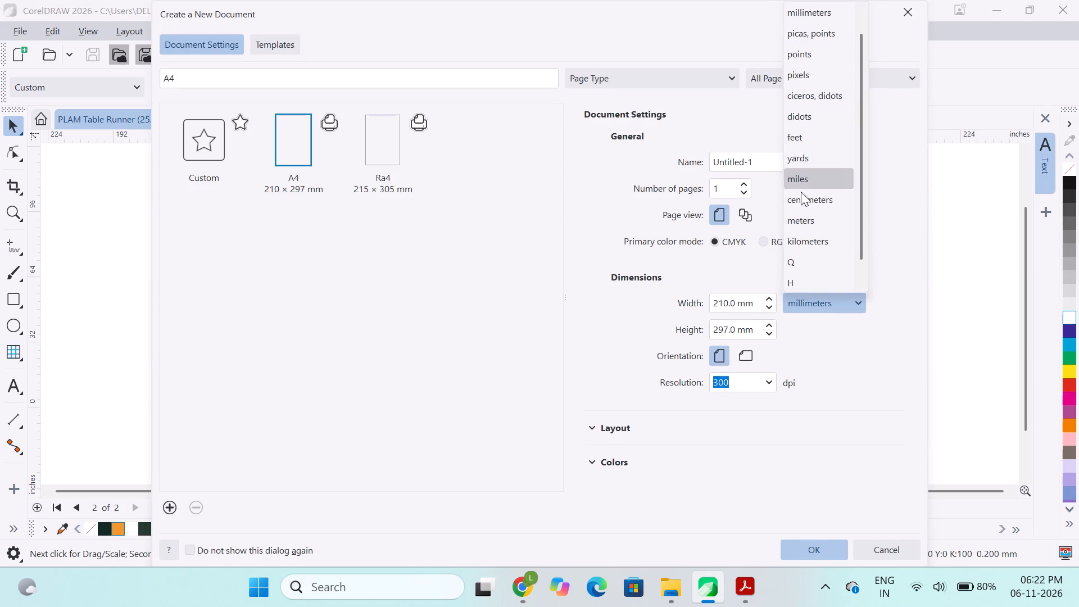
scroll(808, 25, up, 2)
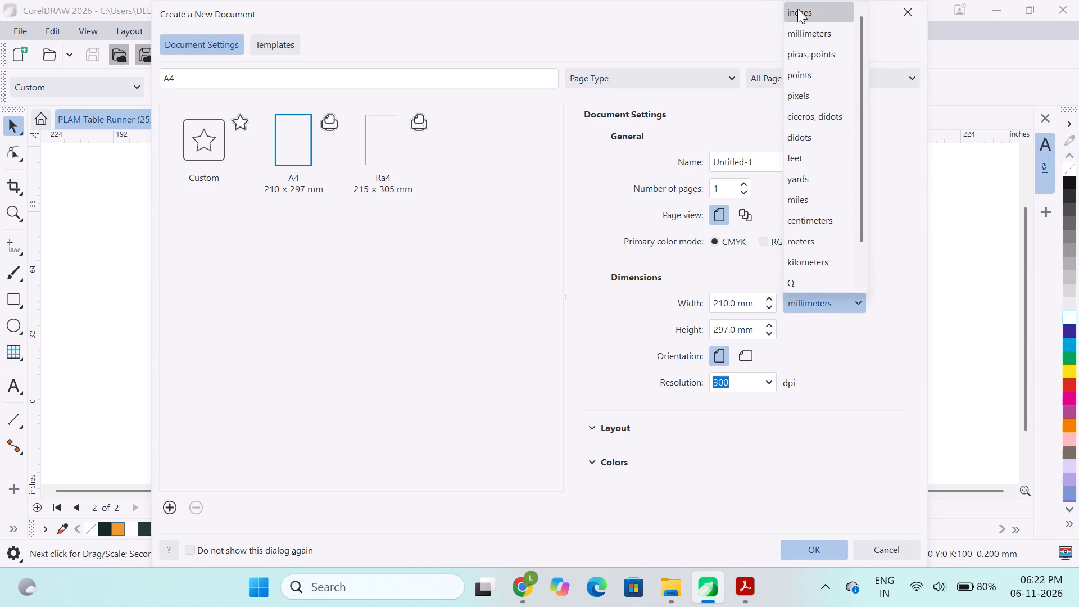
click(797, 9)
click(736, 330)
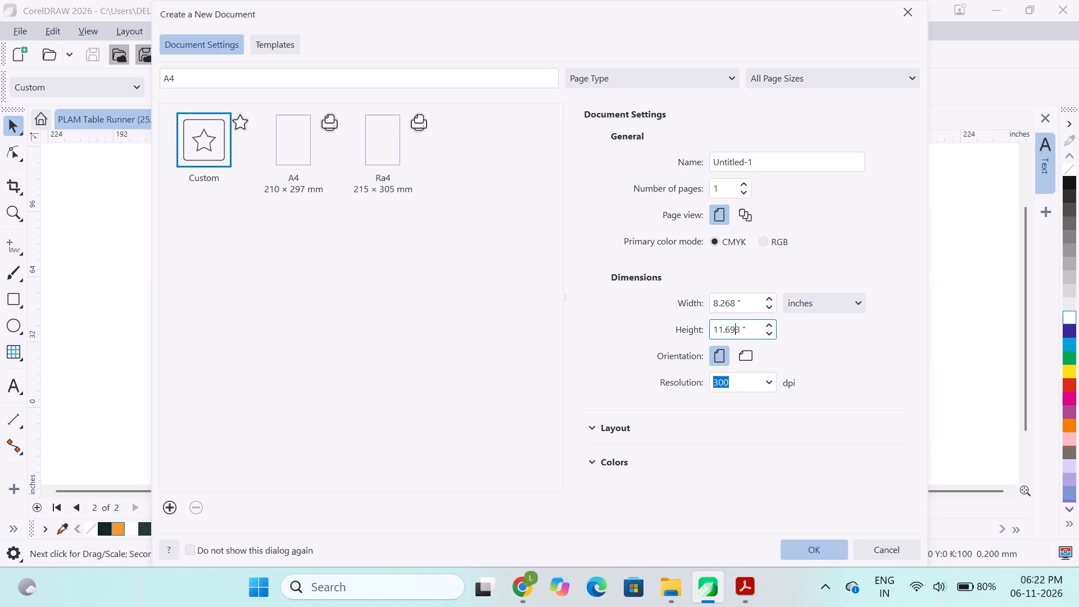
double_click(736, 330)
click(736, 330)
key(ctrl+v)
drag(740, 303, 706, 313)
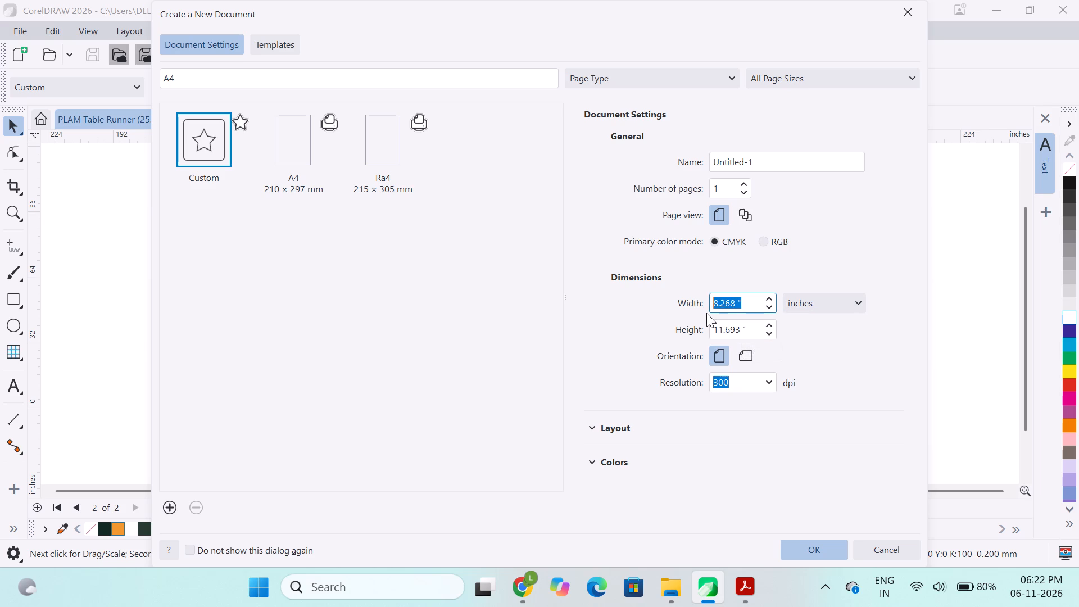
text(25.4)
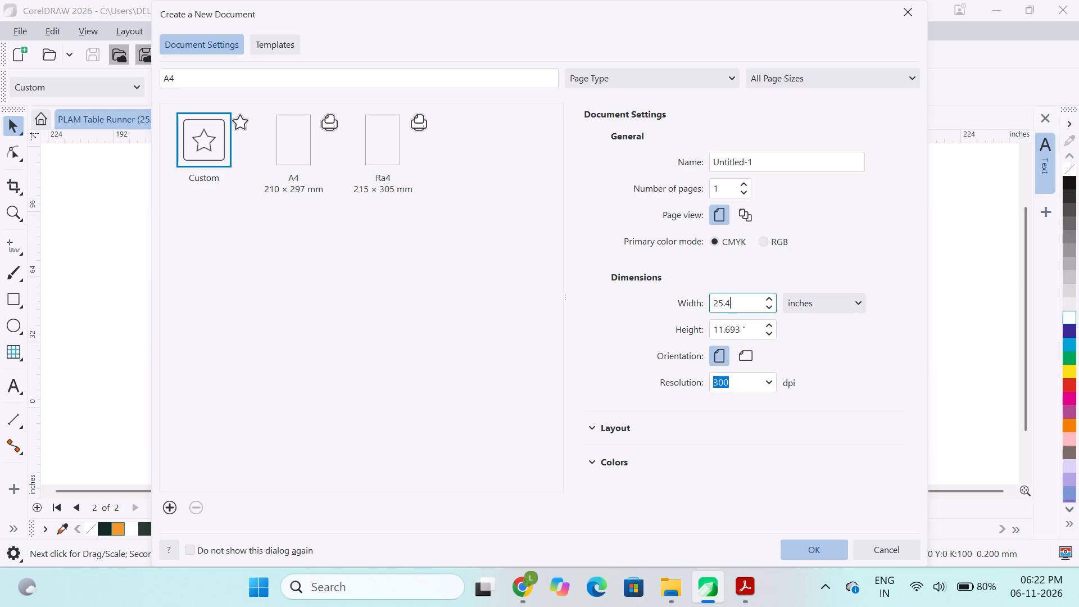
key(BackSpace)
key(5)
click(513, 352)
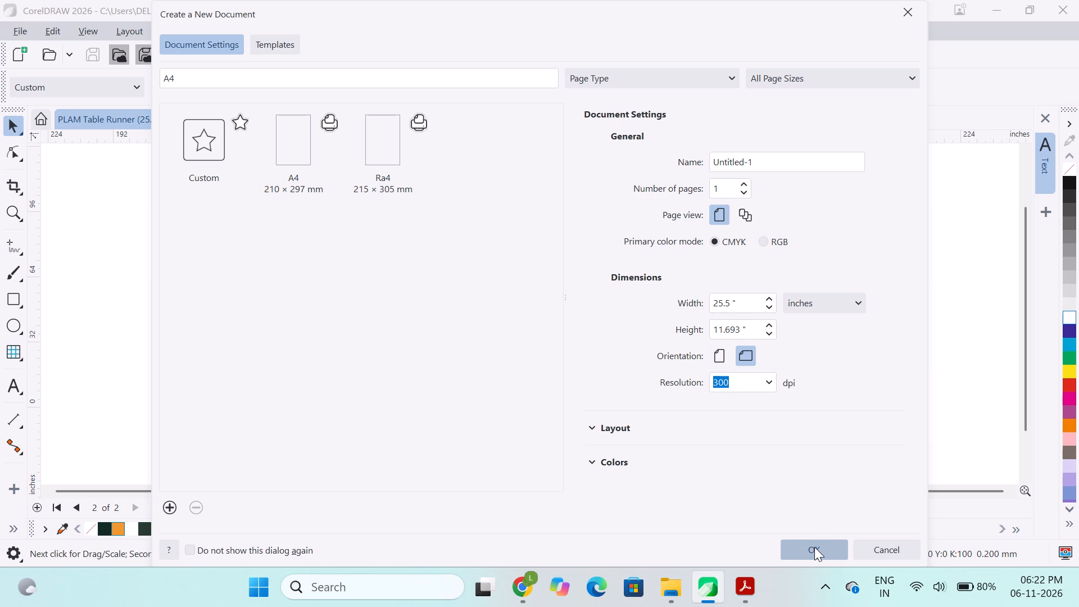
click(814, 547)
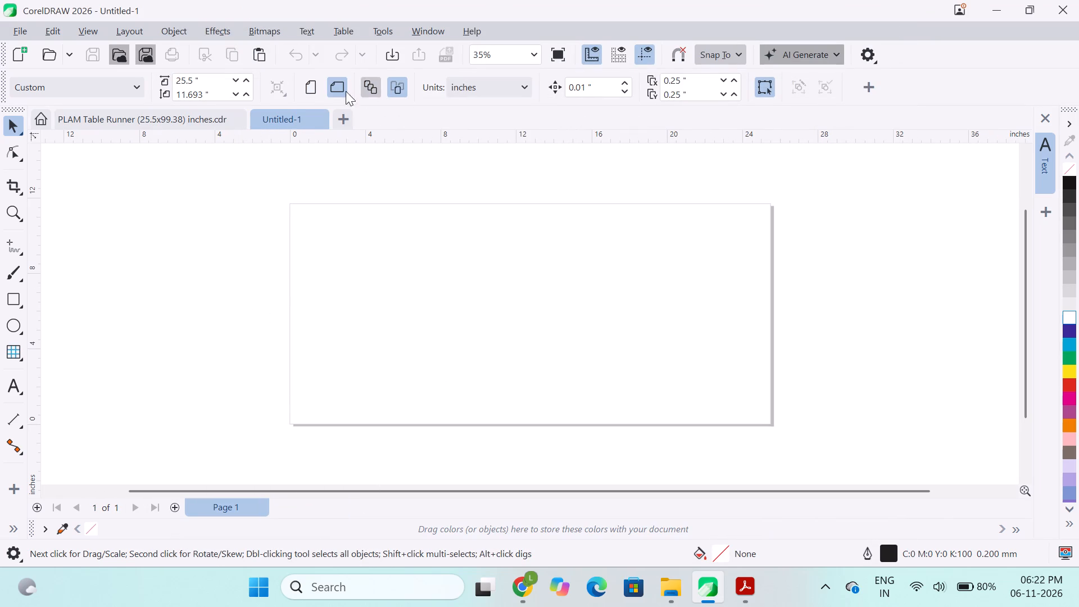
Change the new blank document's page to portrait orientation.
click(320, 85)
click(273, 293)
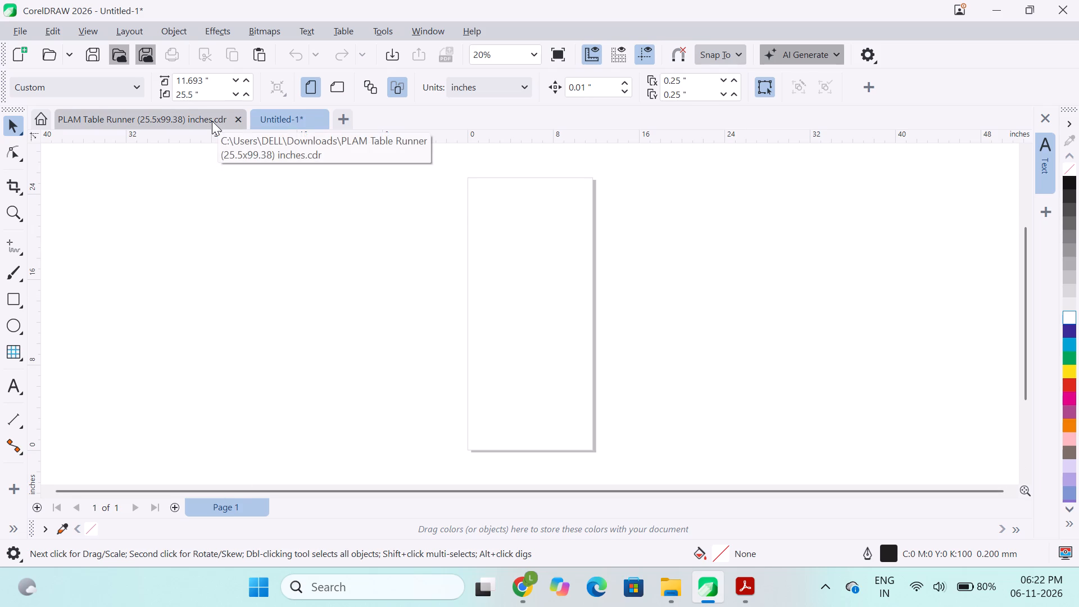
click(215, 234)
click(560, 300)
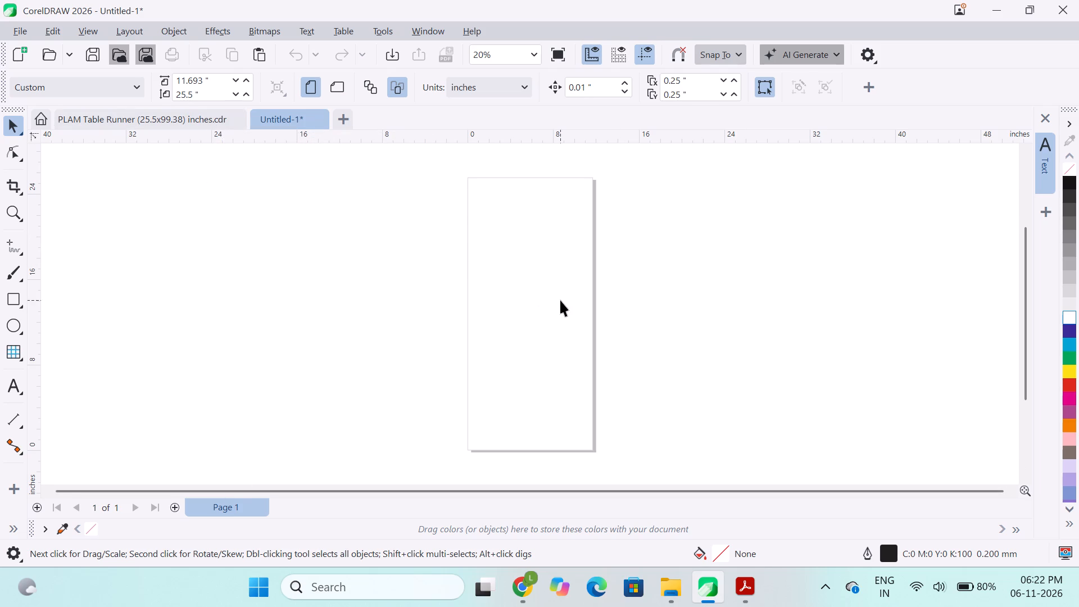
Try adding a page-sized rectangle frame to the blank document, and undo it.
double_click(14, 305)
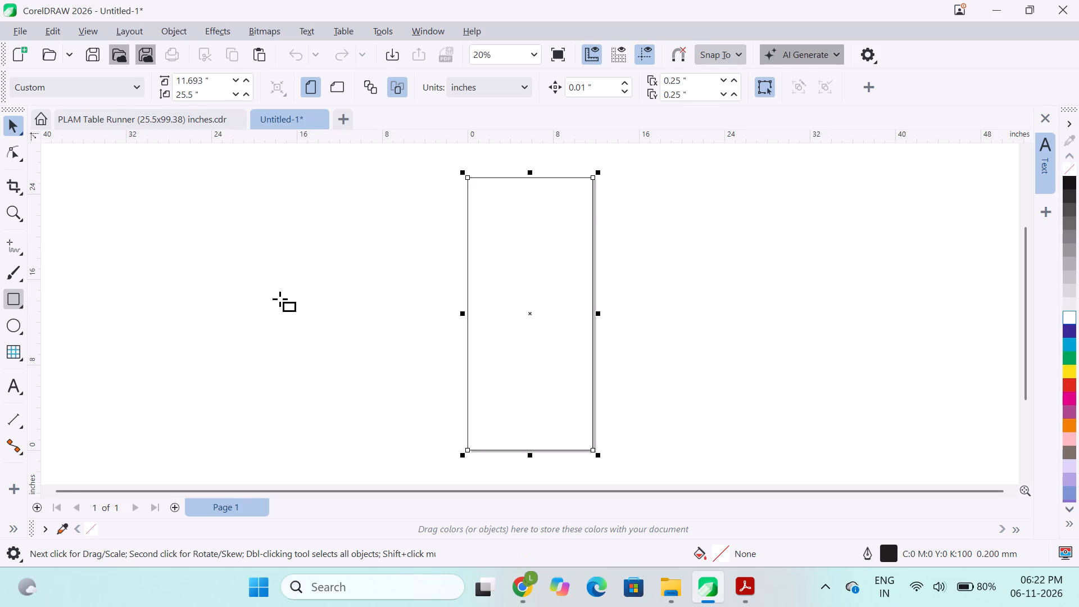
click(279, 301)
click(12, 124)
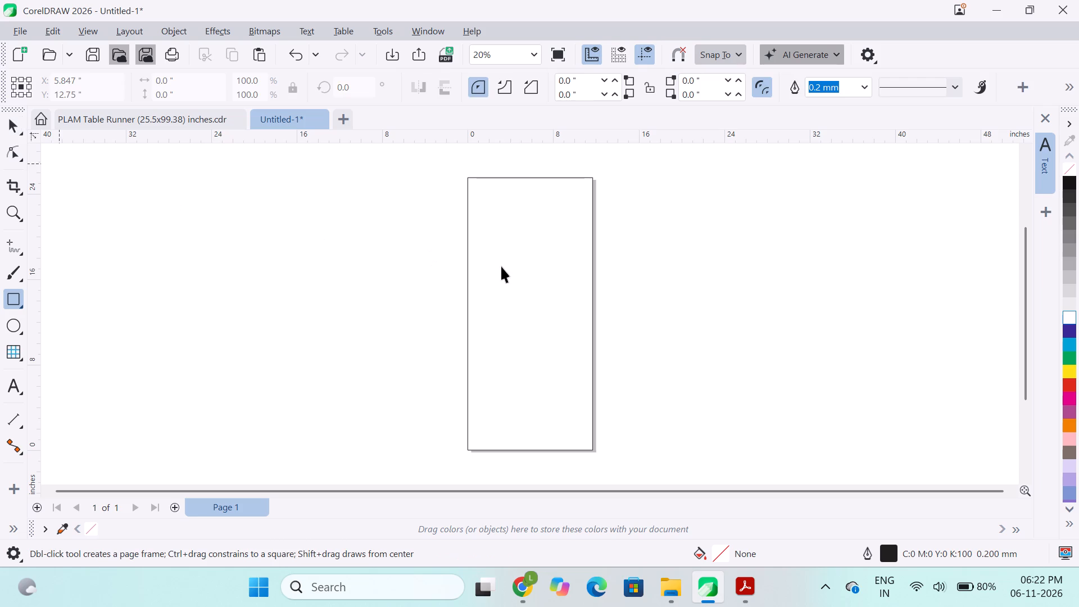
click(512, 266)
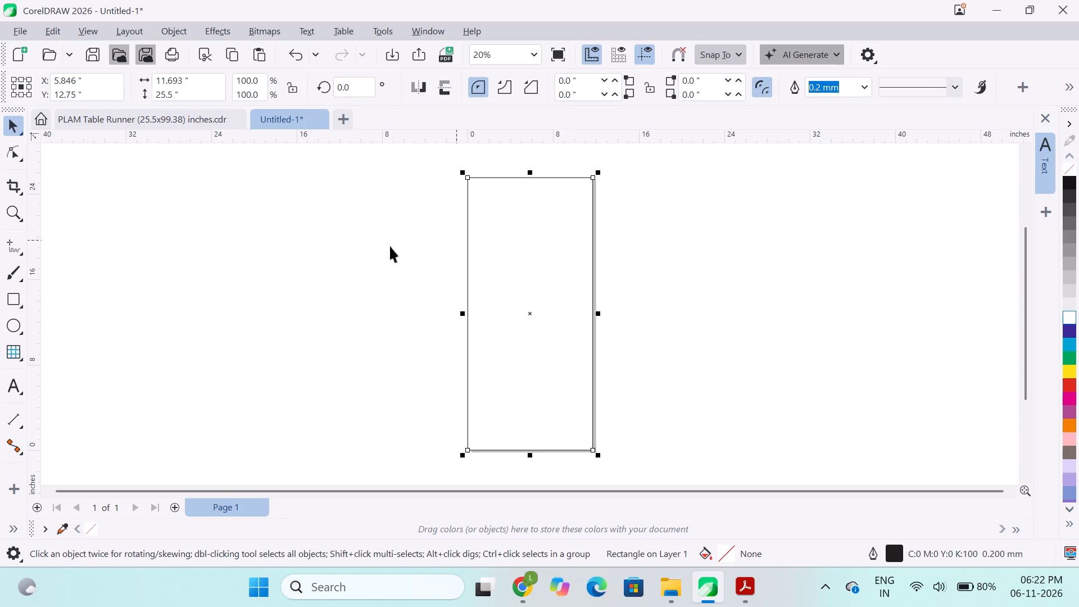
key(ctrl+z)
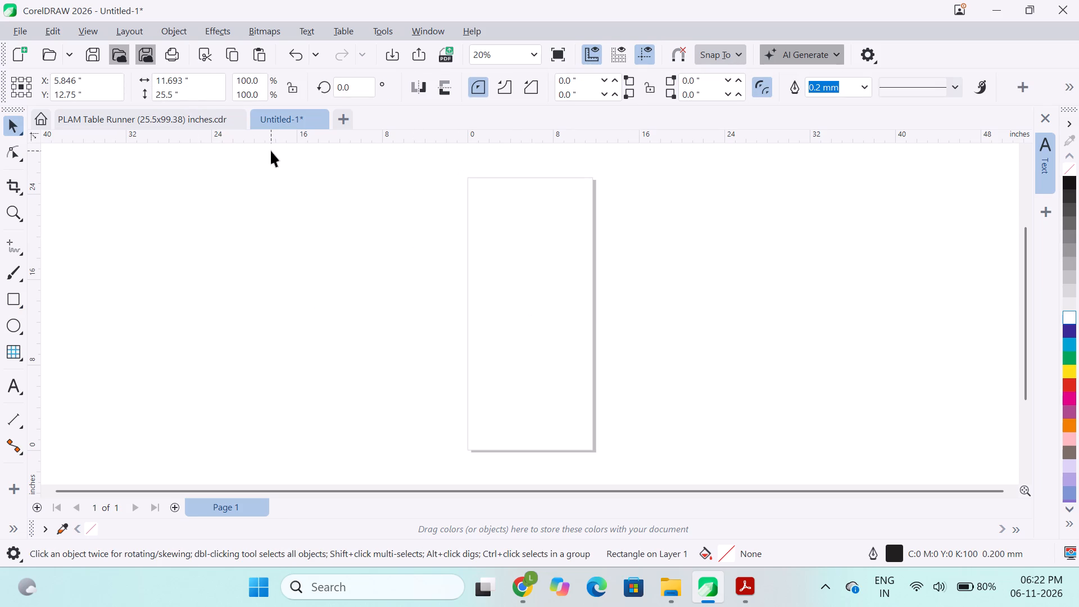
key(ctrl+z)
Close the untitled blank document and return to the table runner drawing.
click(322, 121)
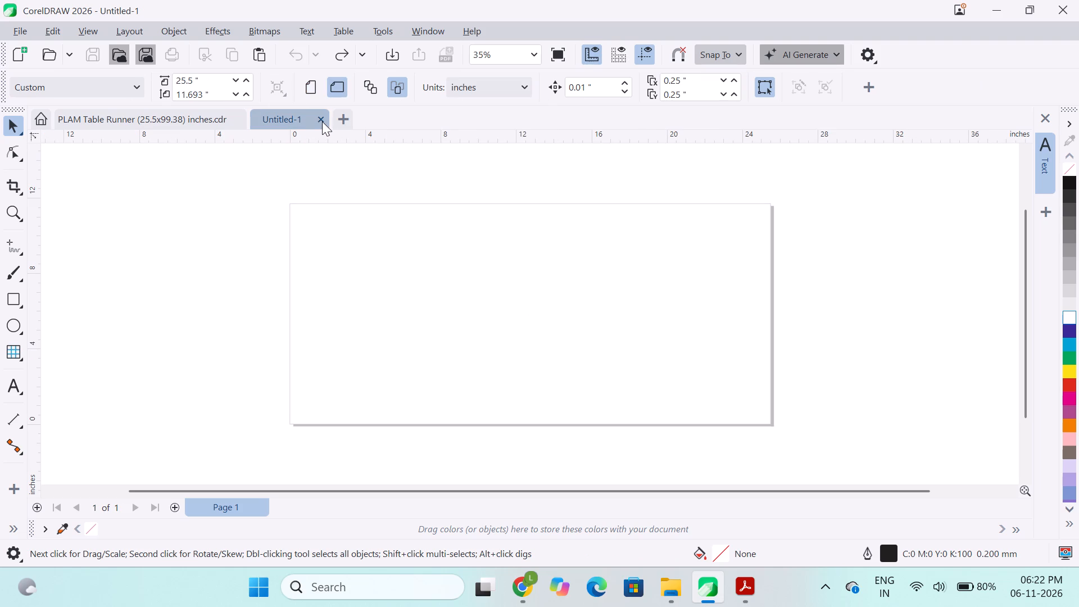
Save the table runner document again under its existing name with page 2 active.
click(210, 228)
drag(487, 201, 582, 391)
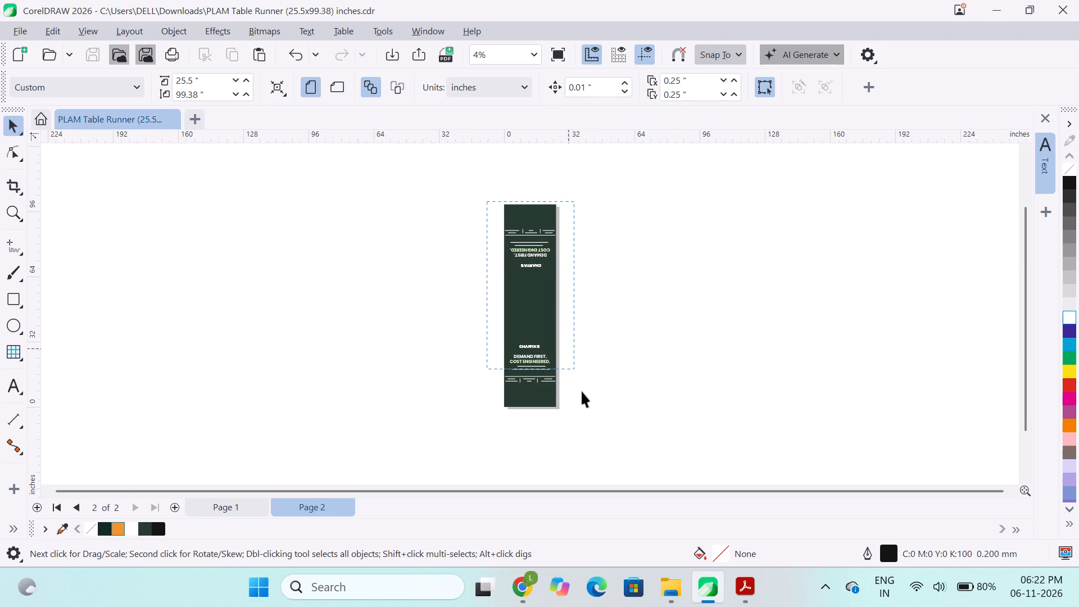
drag(582, 391, 591, 413)
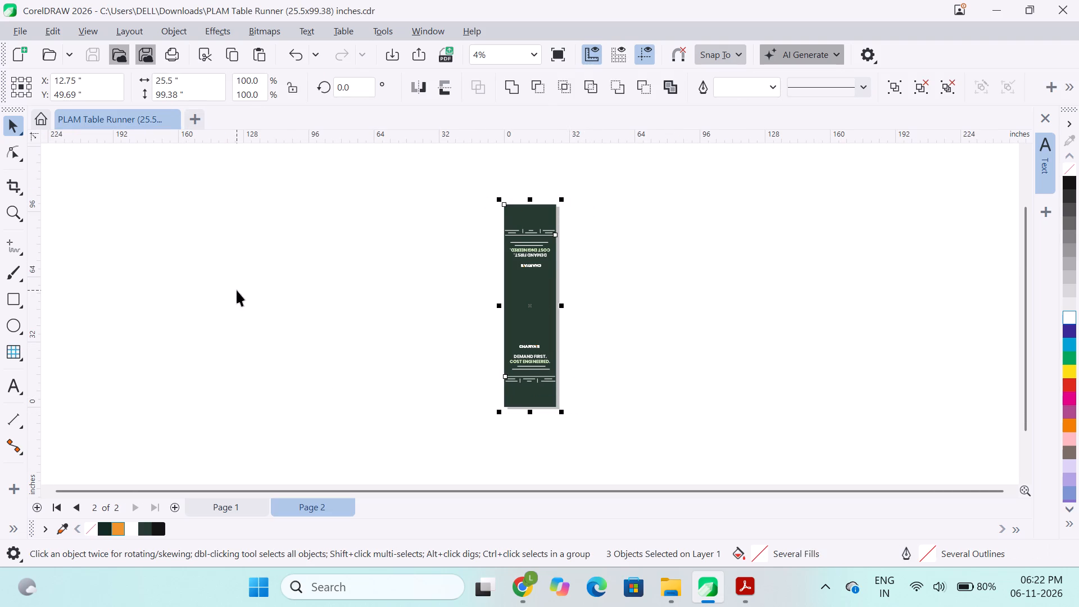
key(ctrl+s)
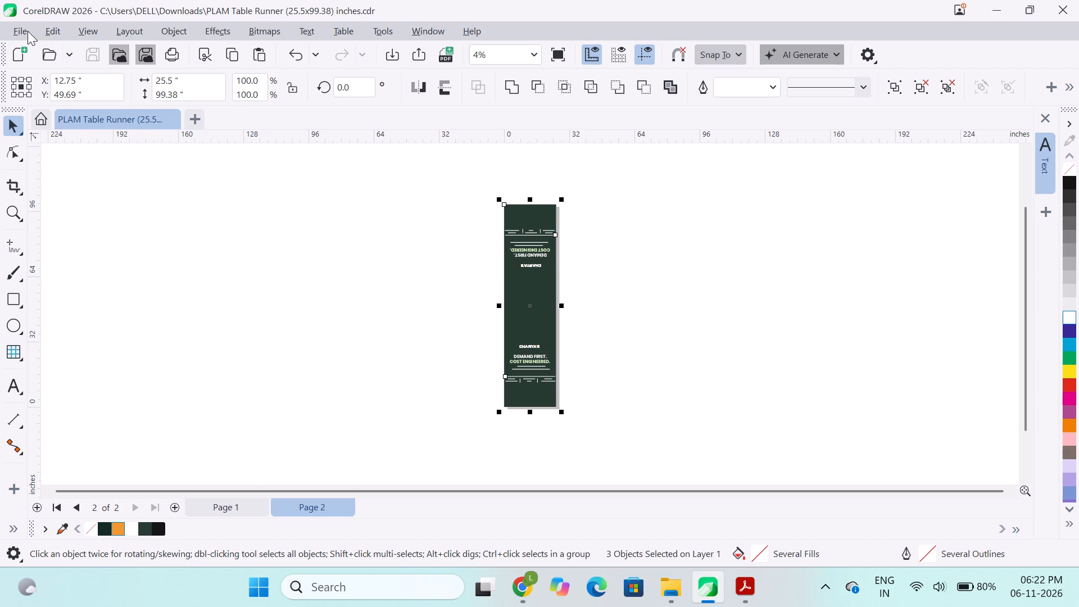
click(19, 27)
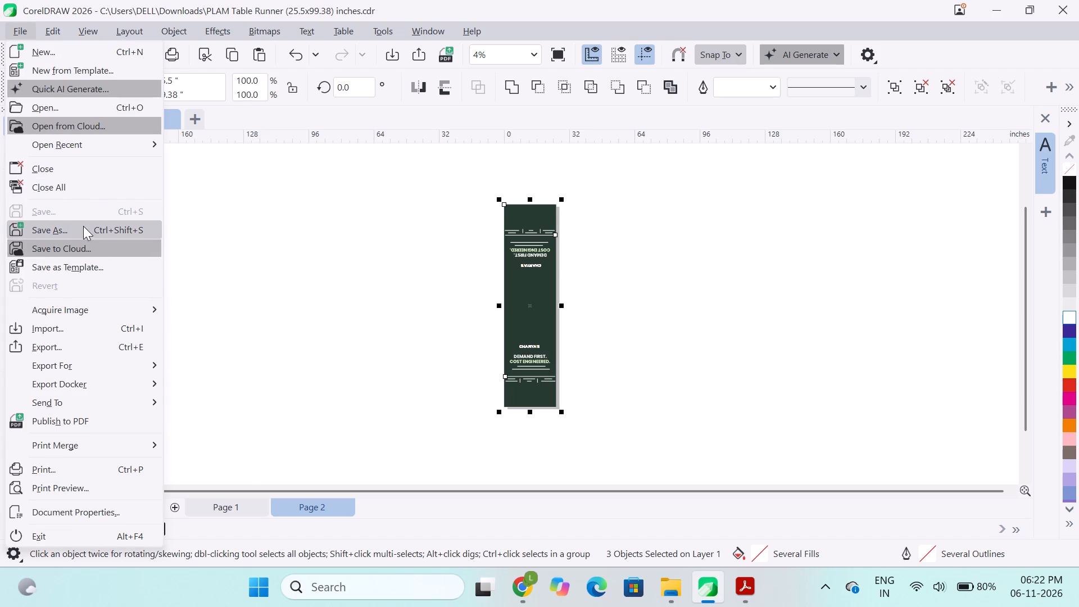
click(358, 314)
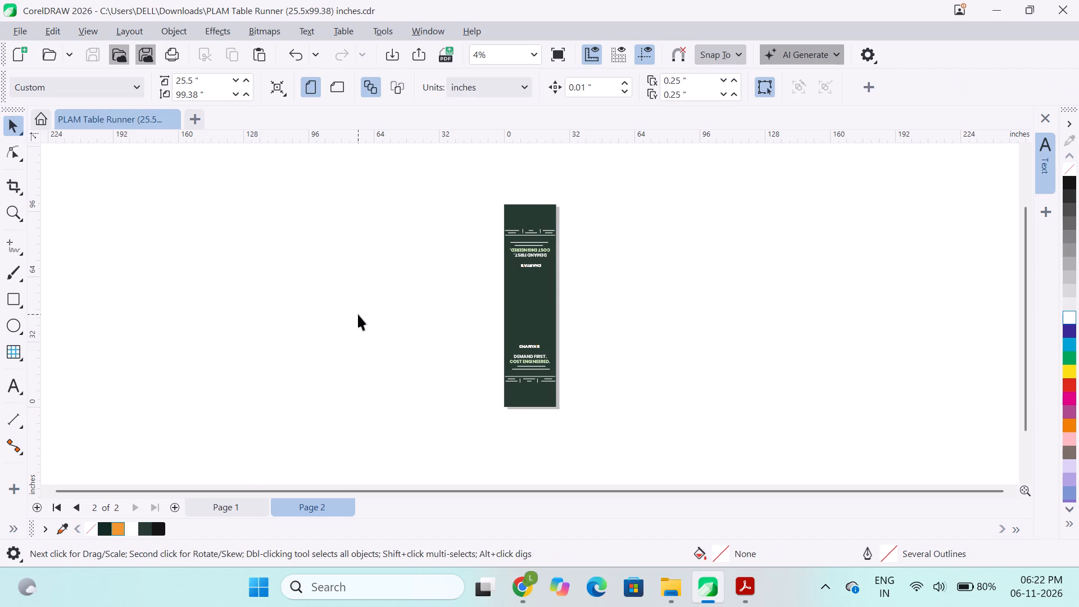
key(ctrl+s)
key(ctrl+s)
key(ctrl+s)
key(ctrl+s)
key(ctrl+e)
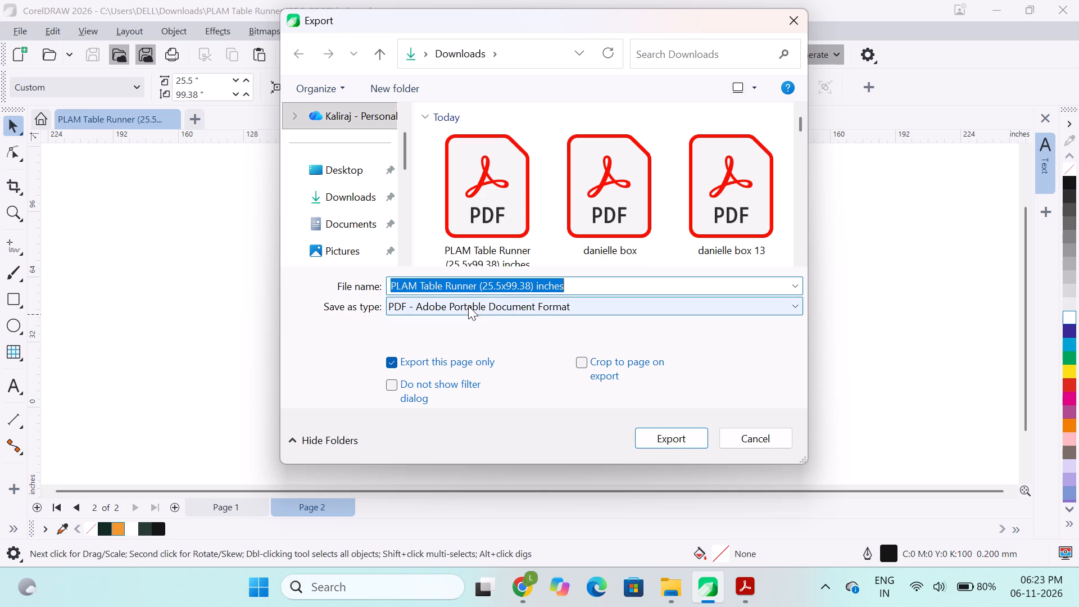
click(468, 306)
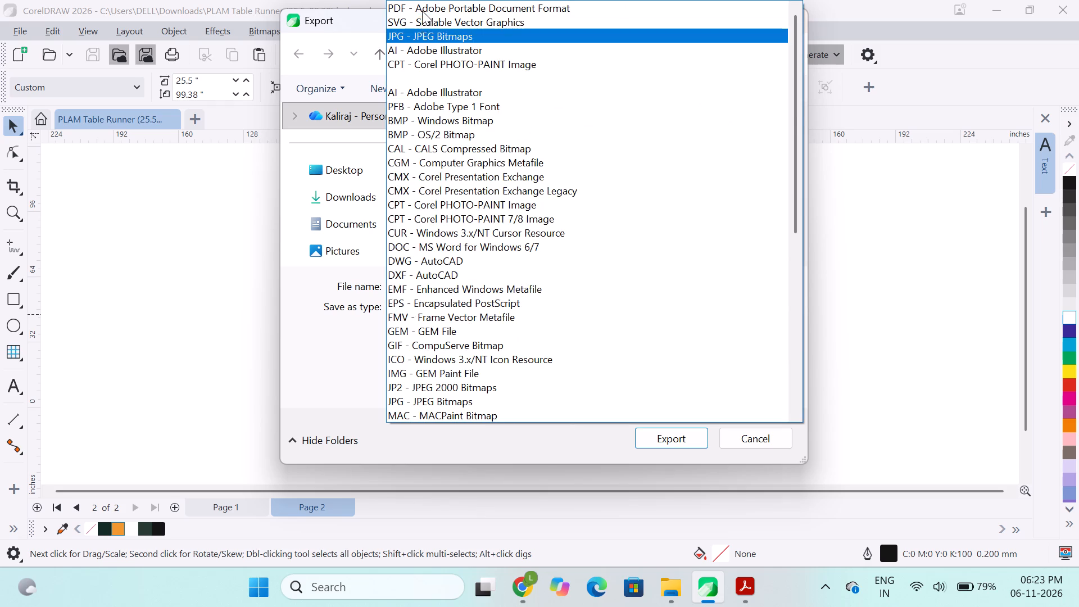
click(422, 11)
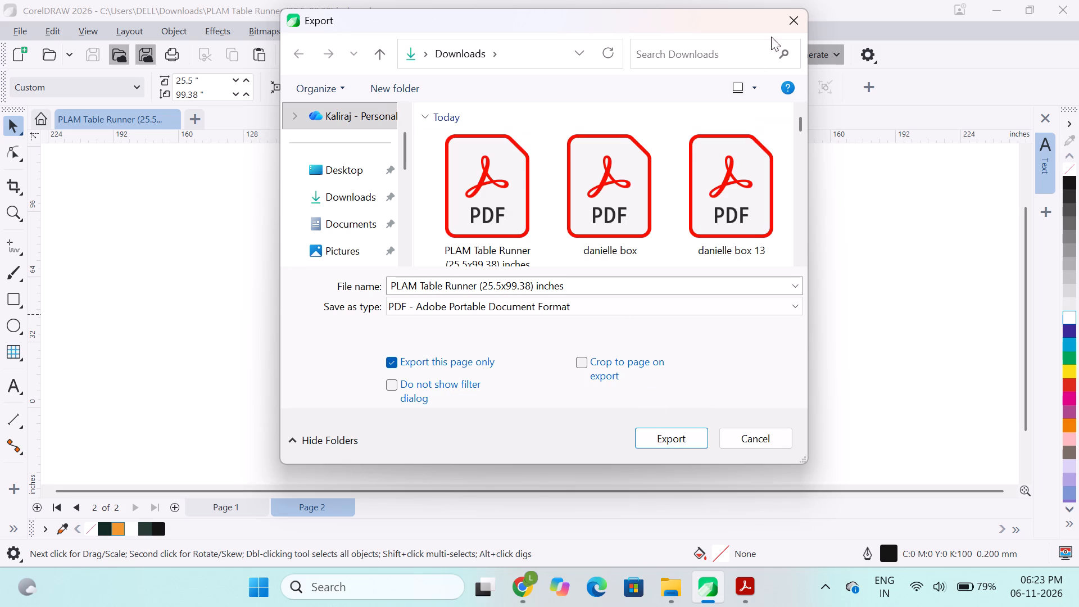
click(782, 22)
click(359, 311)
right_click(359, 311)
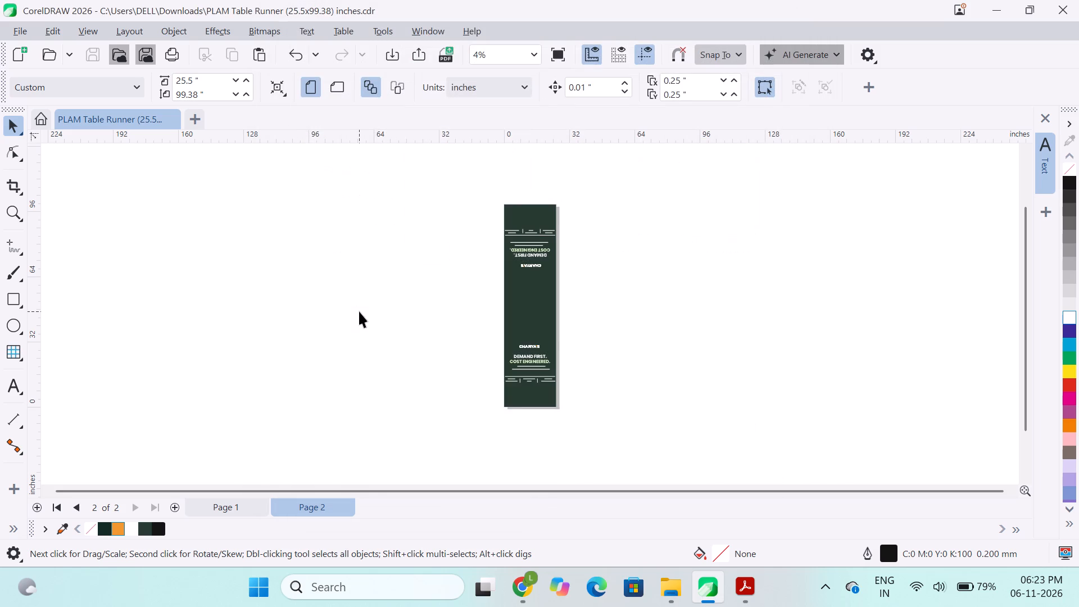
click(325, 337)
Save the table runner document under its existing name.
key(ctrl+s)
key(ctrl+s)
key(ctrl+s)
key(ctrl+s)
Export page 2 only as a PDF named PLAM Table Runner (25.5x99.38) inches in Downloads, replacing the existing file.
key(ctrl+e)
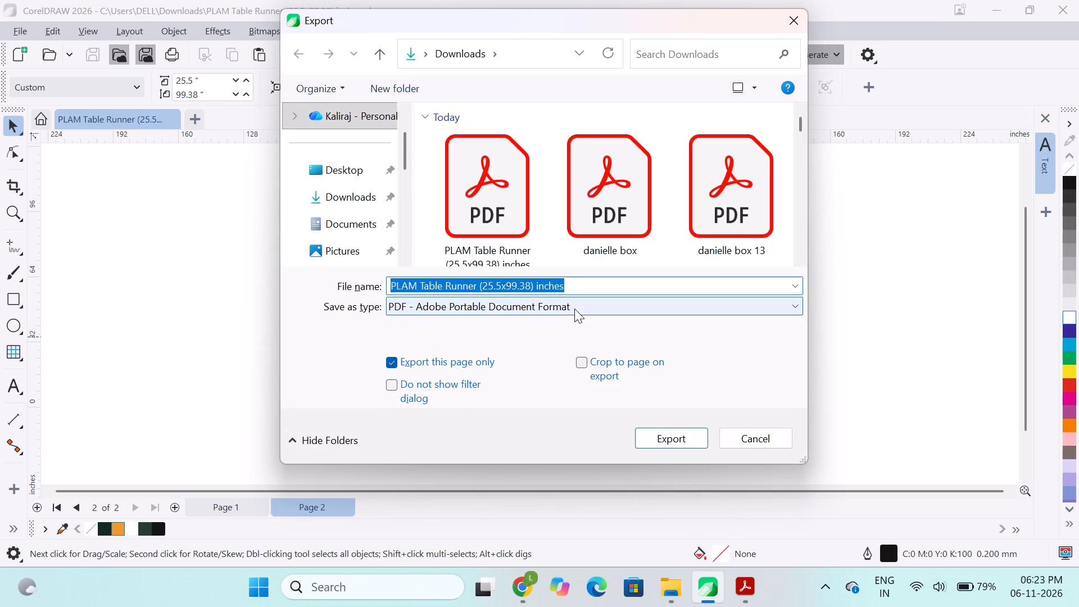
click(592, 288)
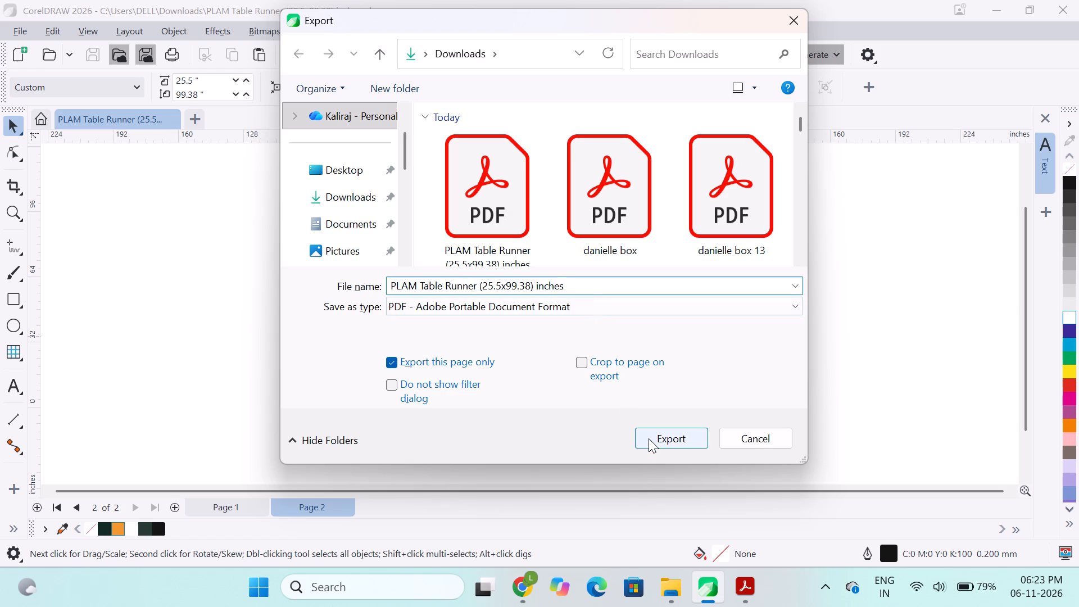
click(649, 438)
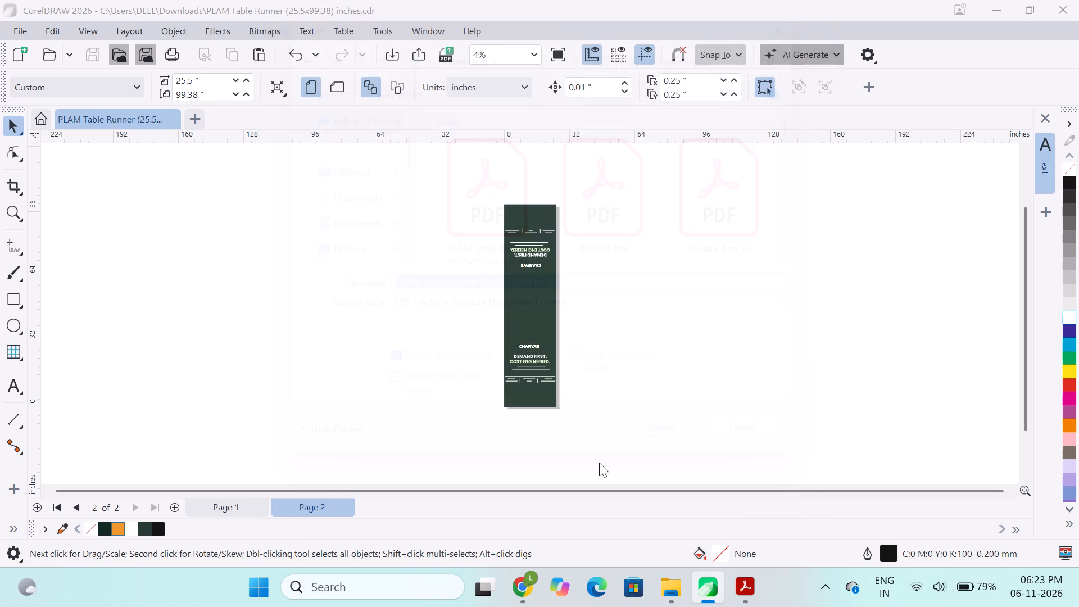
click(623, 326)
Switch to the Downloads folder, refresh its contents and check the PLAM Table Runner (25.5x99.38) inches PDF.
click(681, 590)
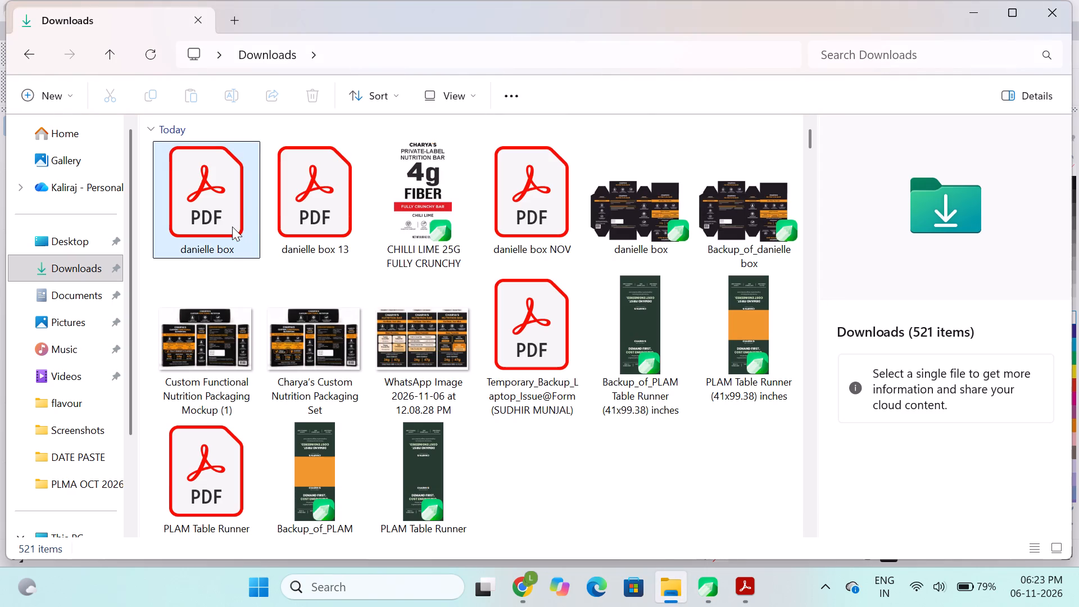
key(F5)
key(F5)
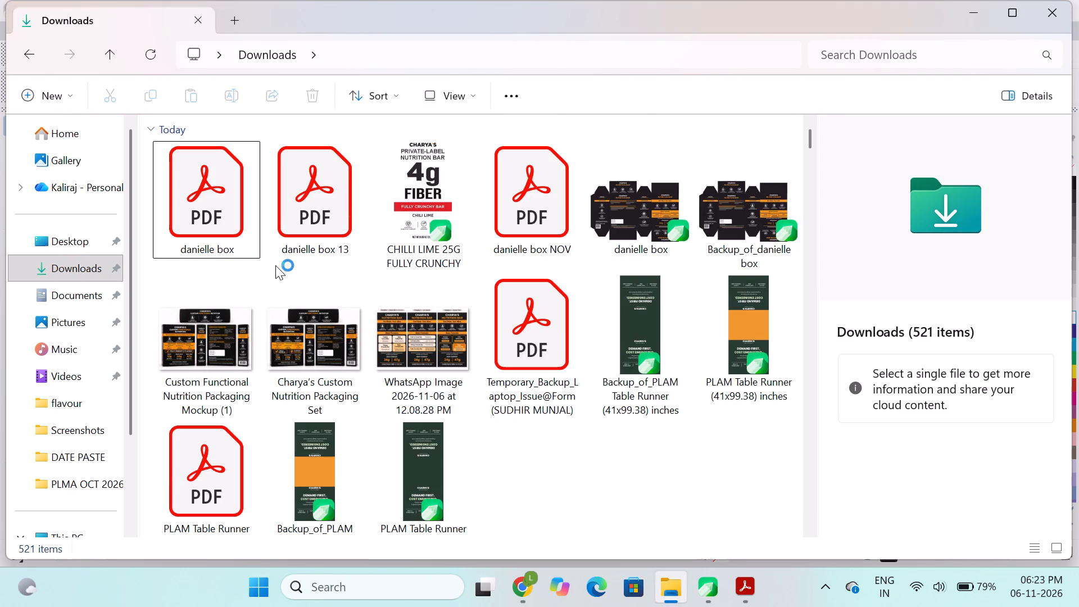
key(F5)
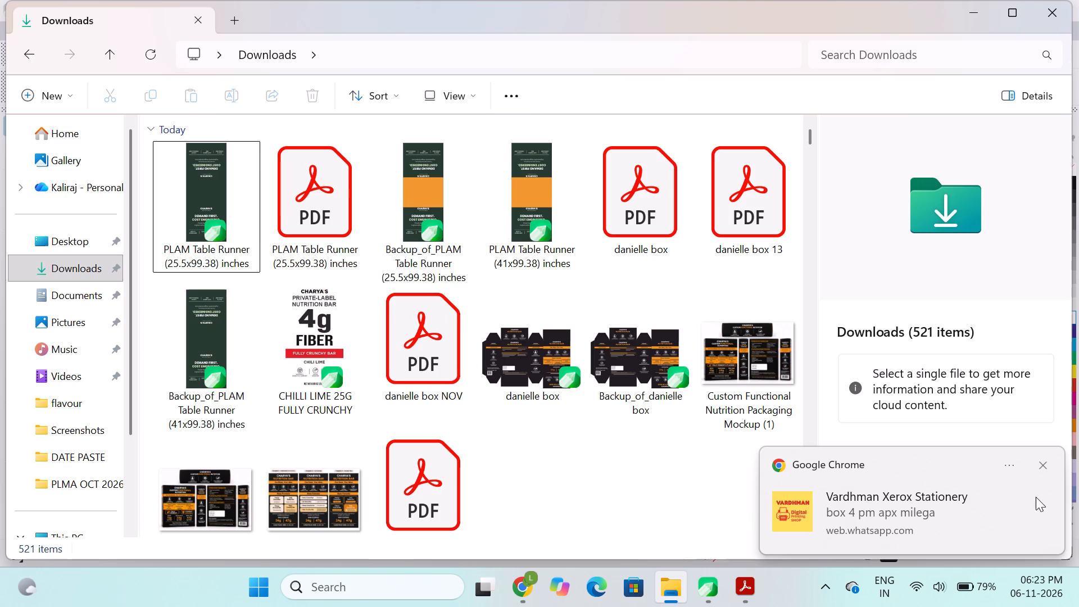
click(1051, 468)
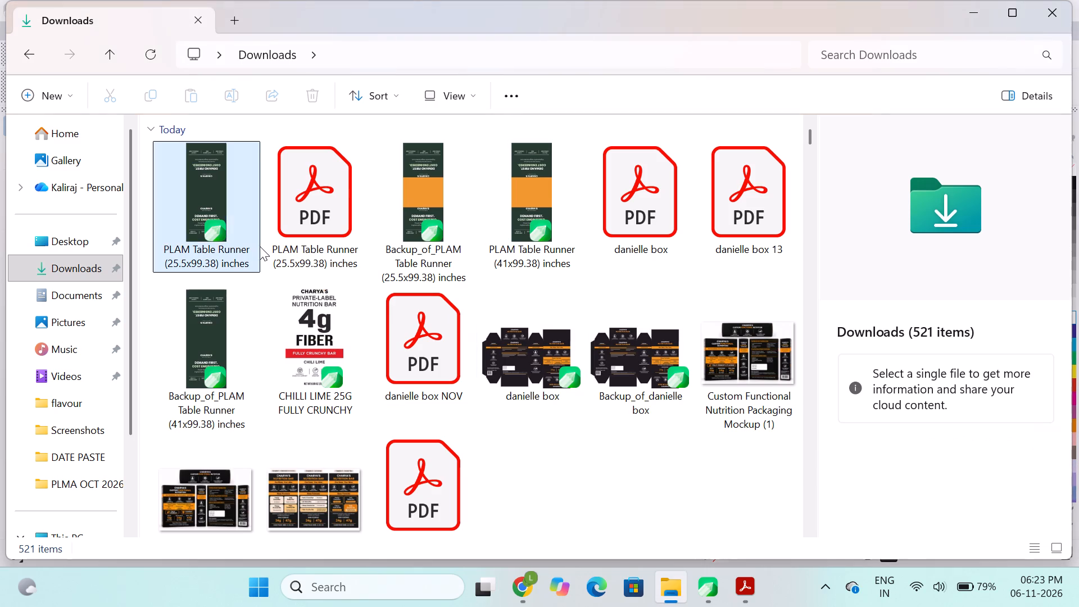
click(306, 228)
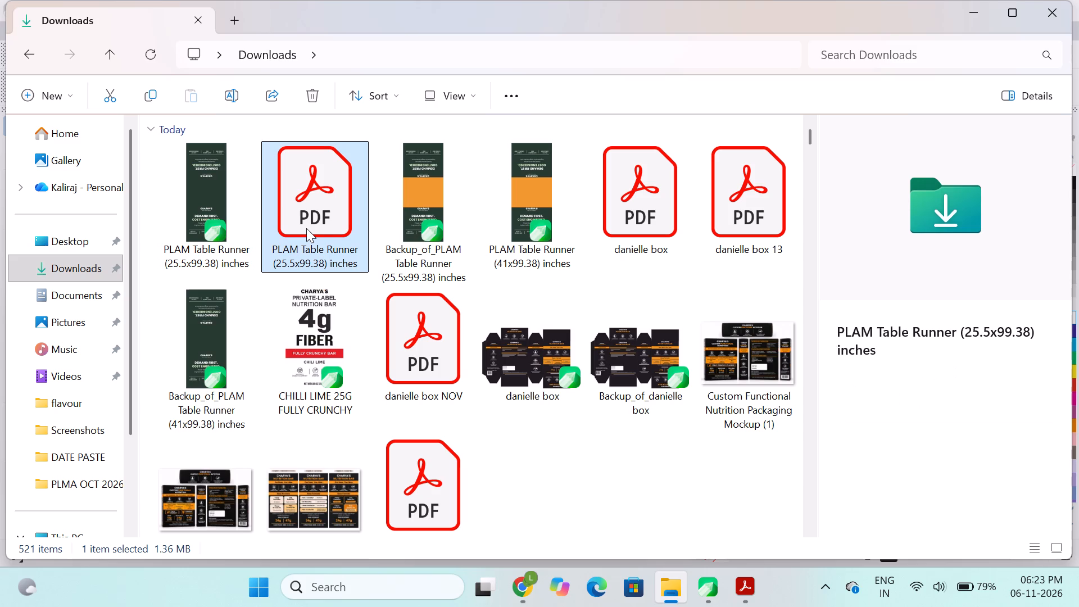
click(519, 579)
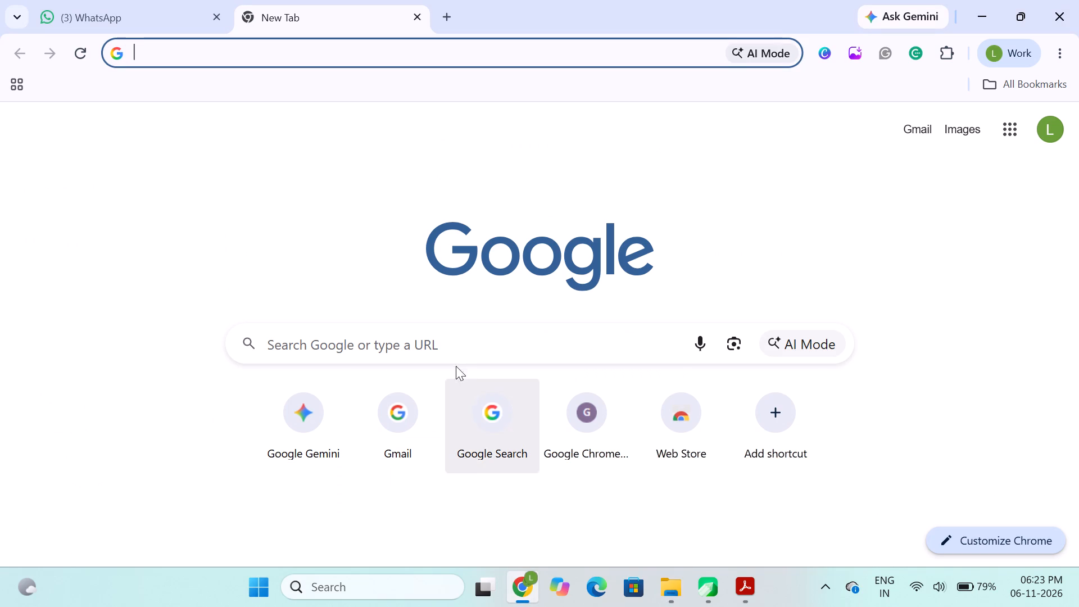
click(663, 599)
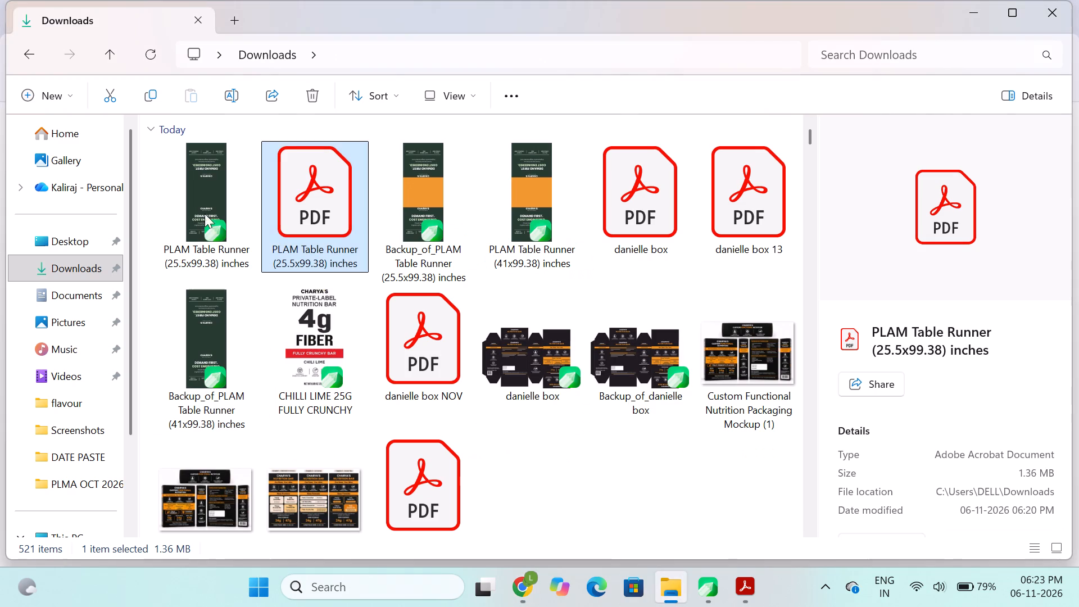
Return to CorelDRAW and accept the PDF settings with the current page as the export range.
click(698, 592)
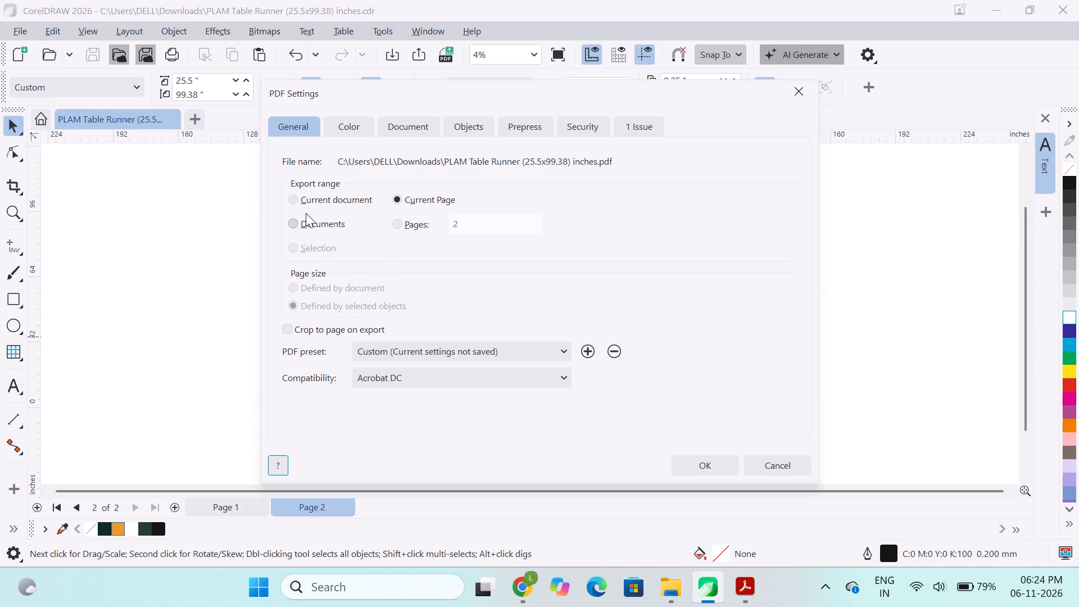
click(710, 472)
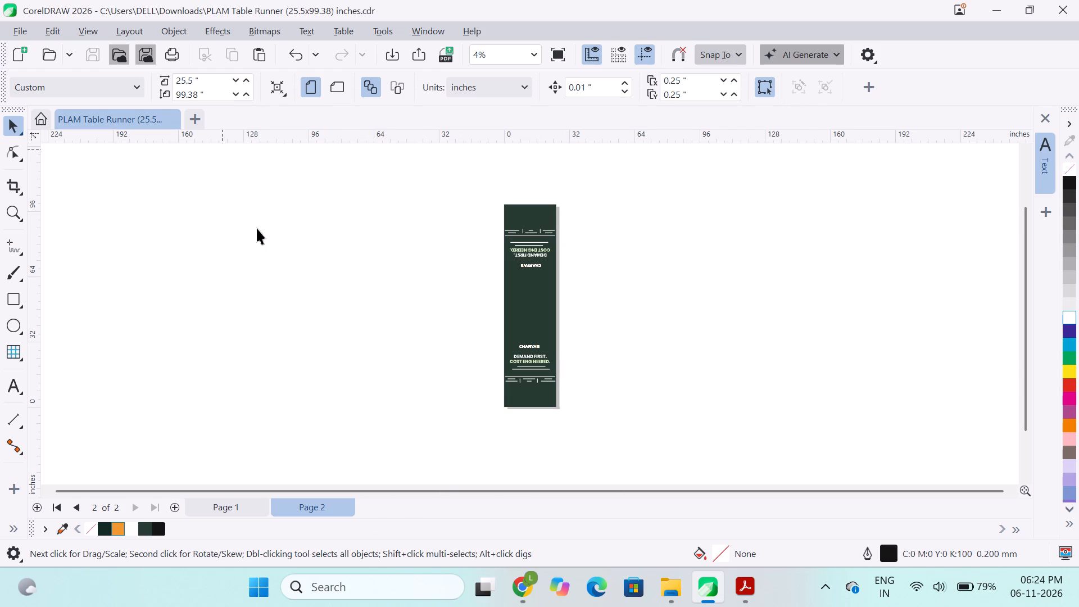
Refresh the Downloads folder, open the new 25.5x99.38 table runner PDF in Acrobat and examine the whole page.
click(665, 580)
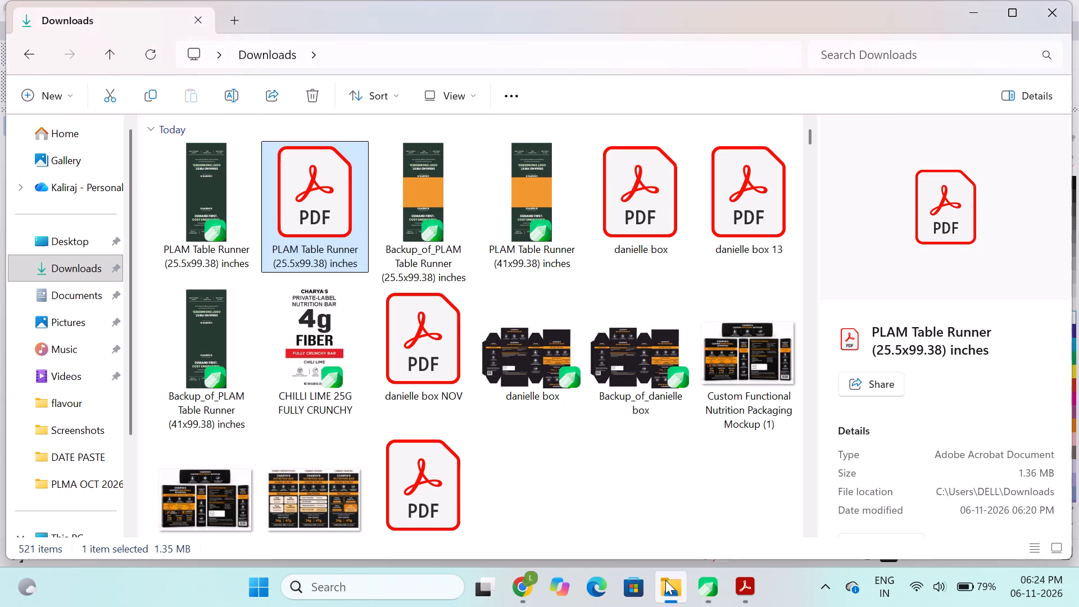
key(F5)
key(F5)
key(F5)
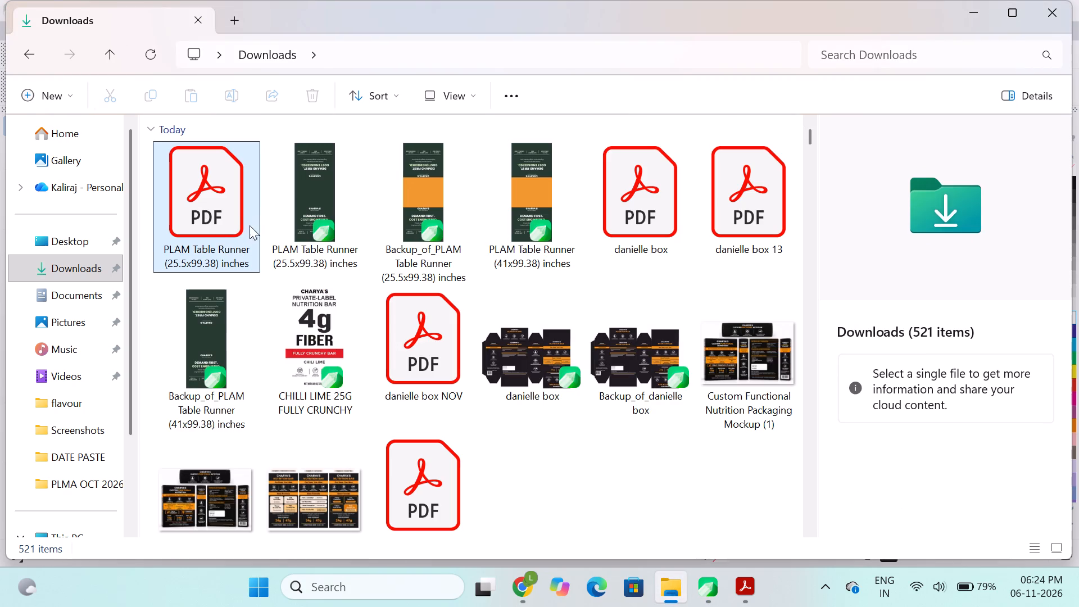
double_click(234, 226)
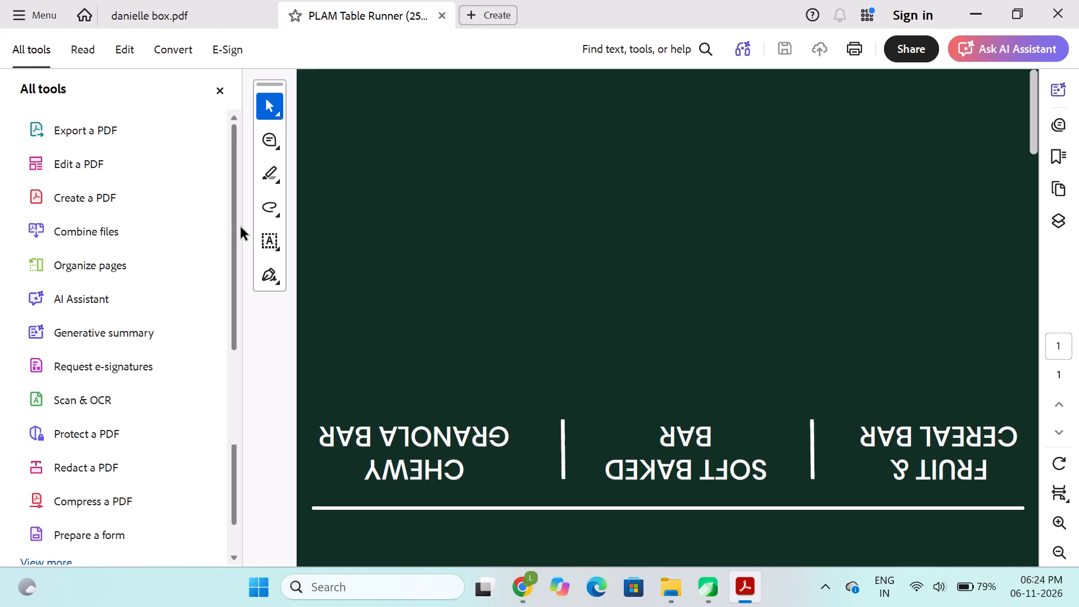
ctrl+scroll(242, 228, down, 8)
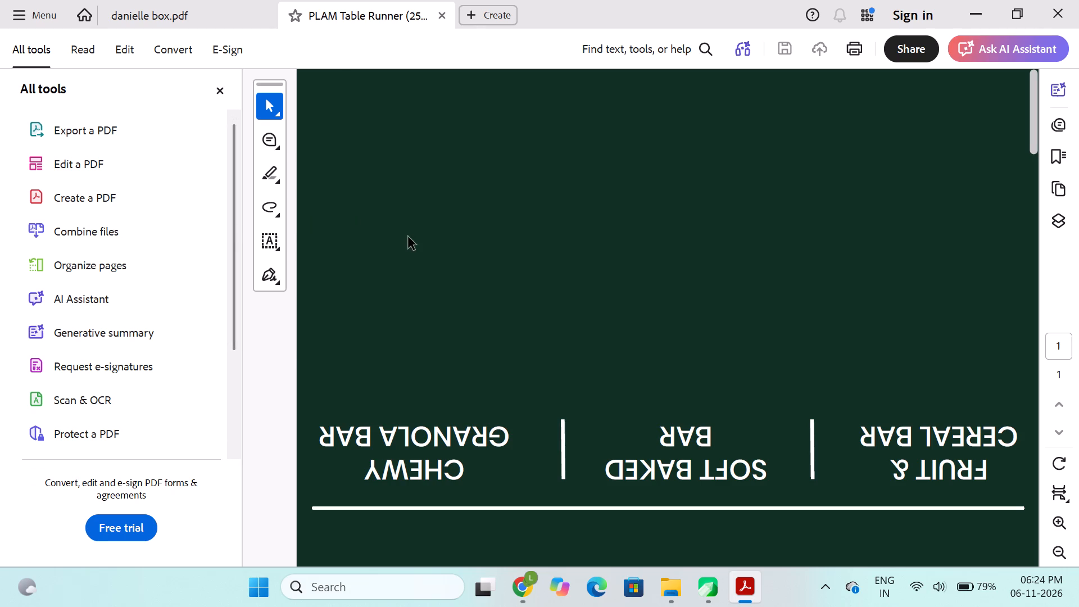
ctrl+scroll(409, 237, down, 5)
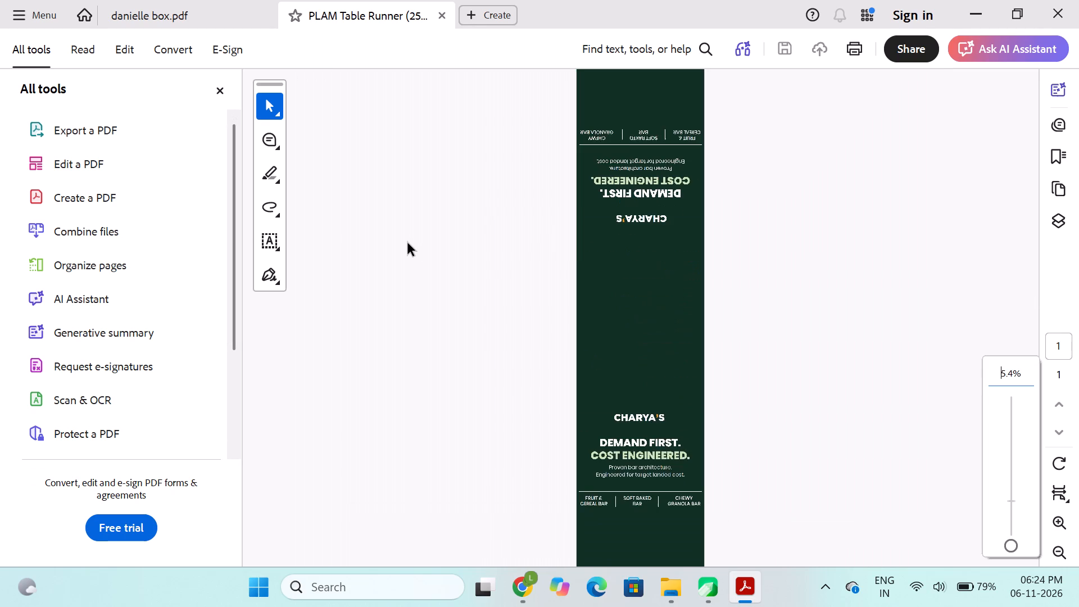
ctrl+scroll(416, 279, down, 2)
ctrl+scroll(421, 277, up, 1)
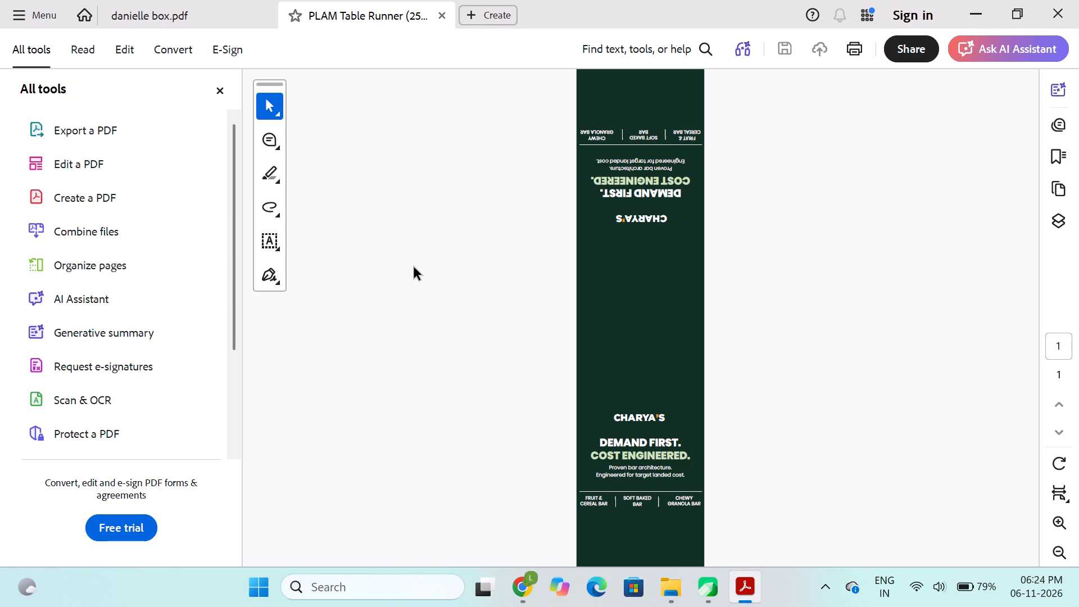
Close the table runner and danielle box PDFs along with Acrobat, and return to the drawing in CorelDRAW.
click(441, 13)
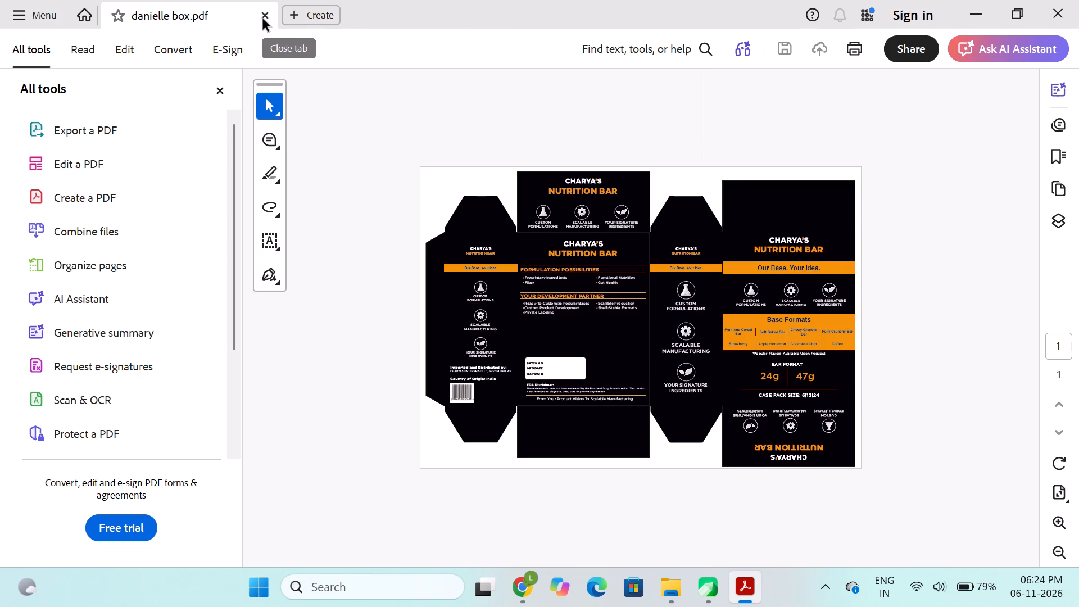
click(269, 15)
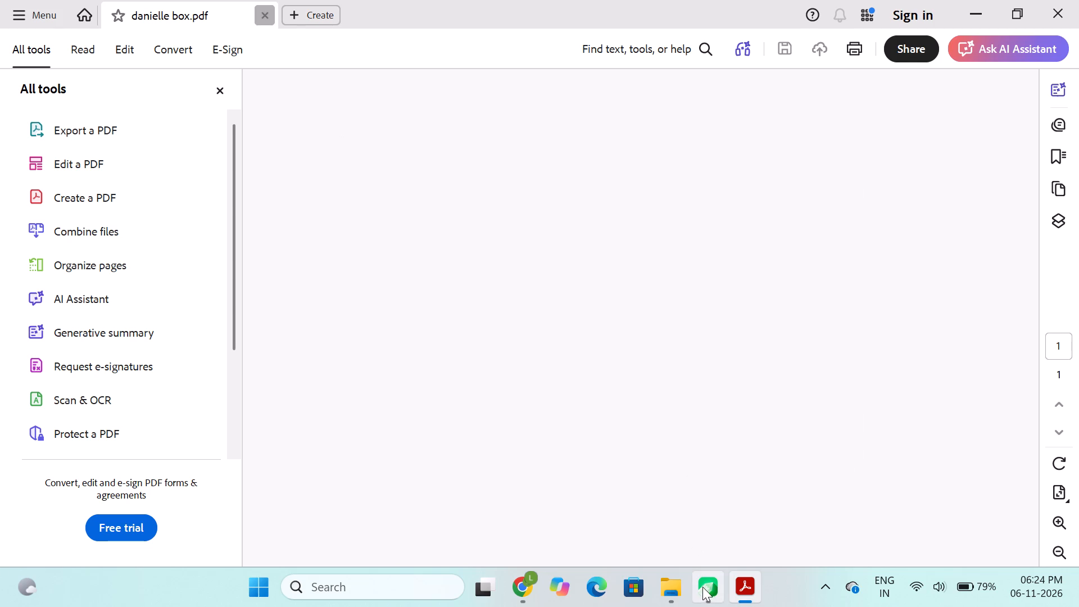
click(700, 588)
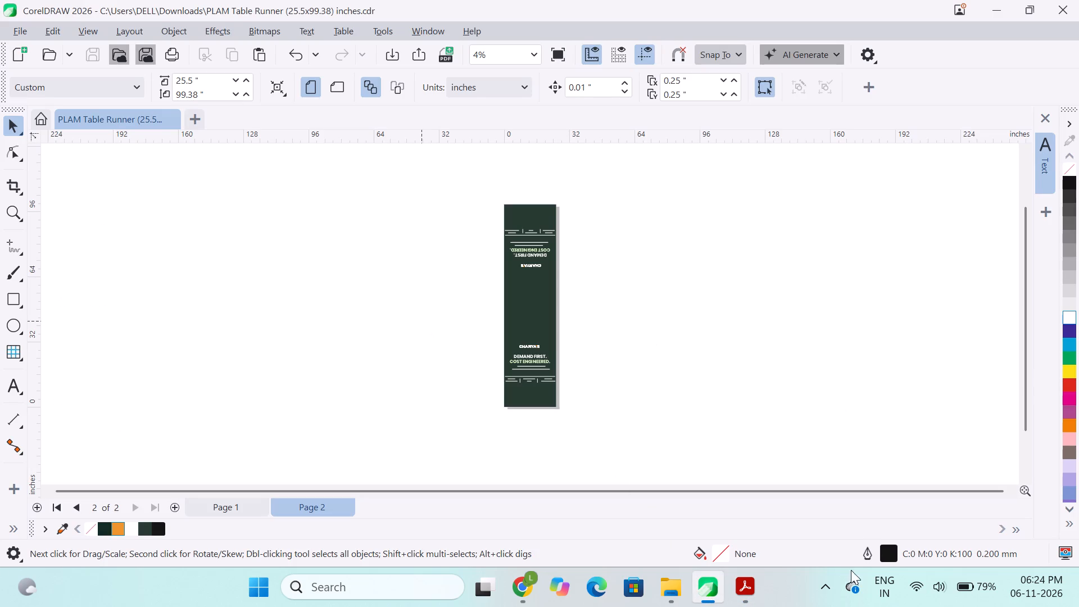
click(754, 596)
click(1062, 10)
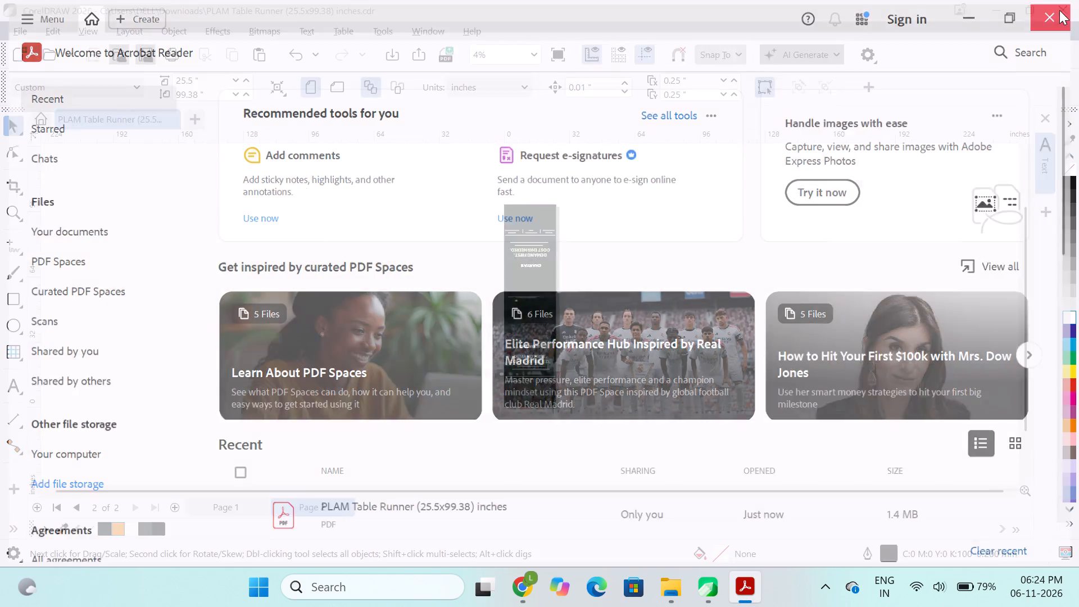
click(474, 341)
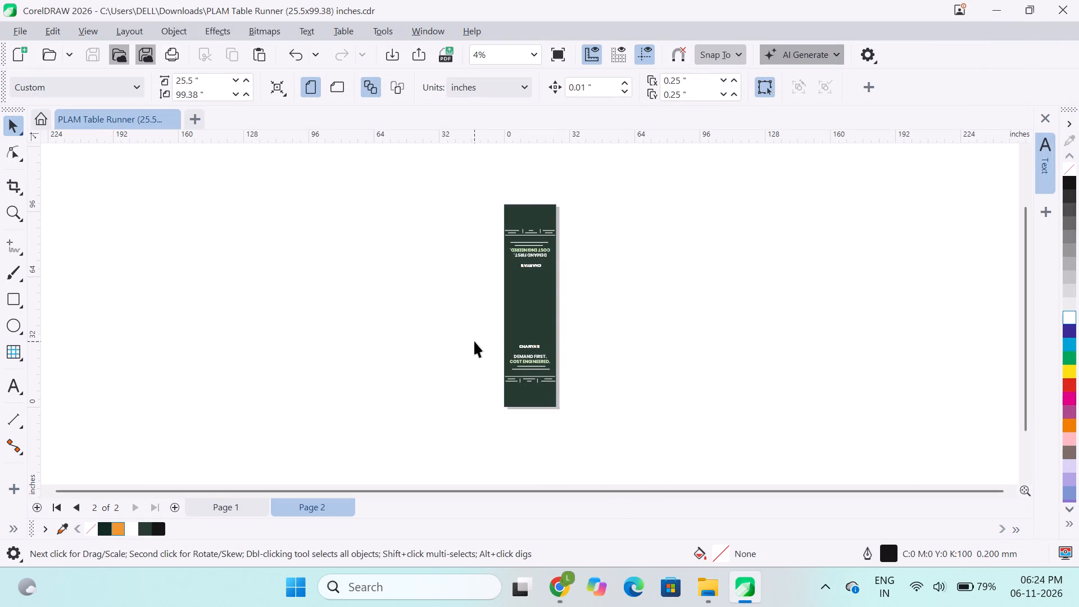
Group all the table runner artwork on page 2 into a single group.
drag(459, 171, 582, 445)
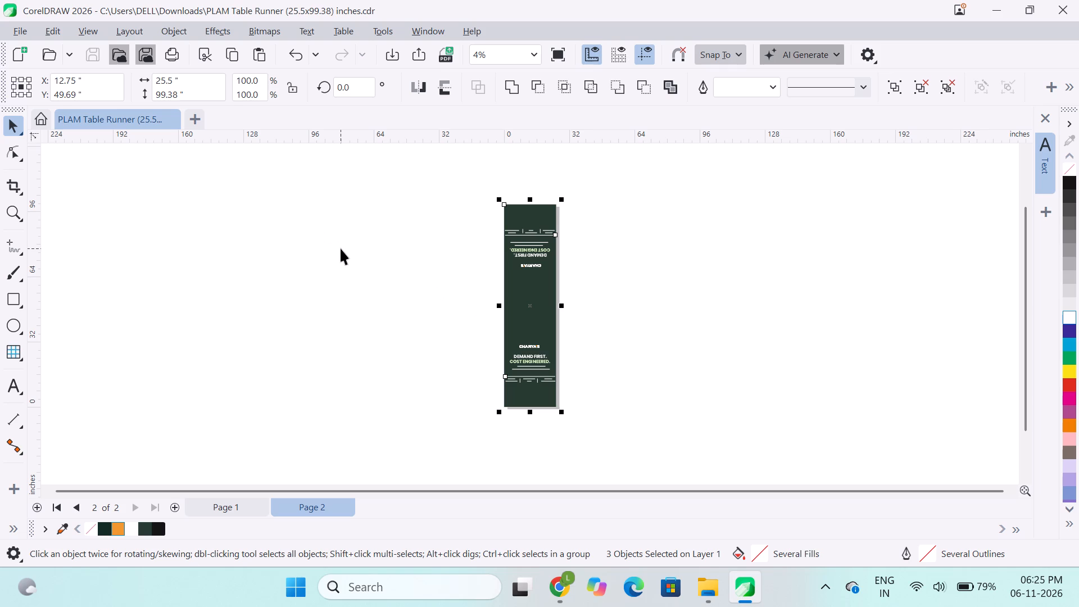
key(ctrl+g)
click(347, 249)
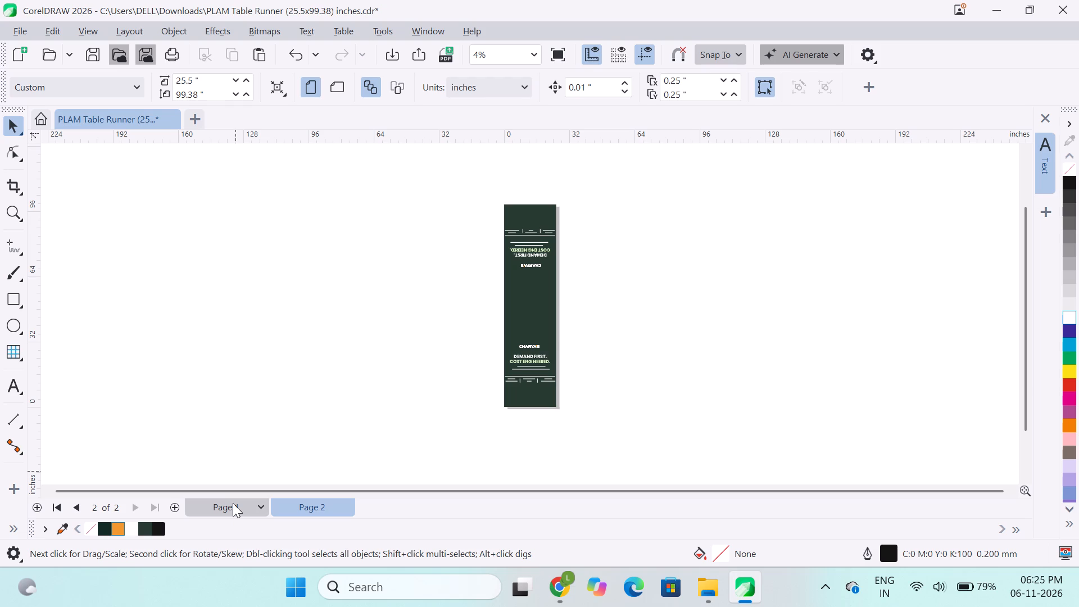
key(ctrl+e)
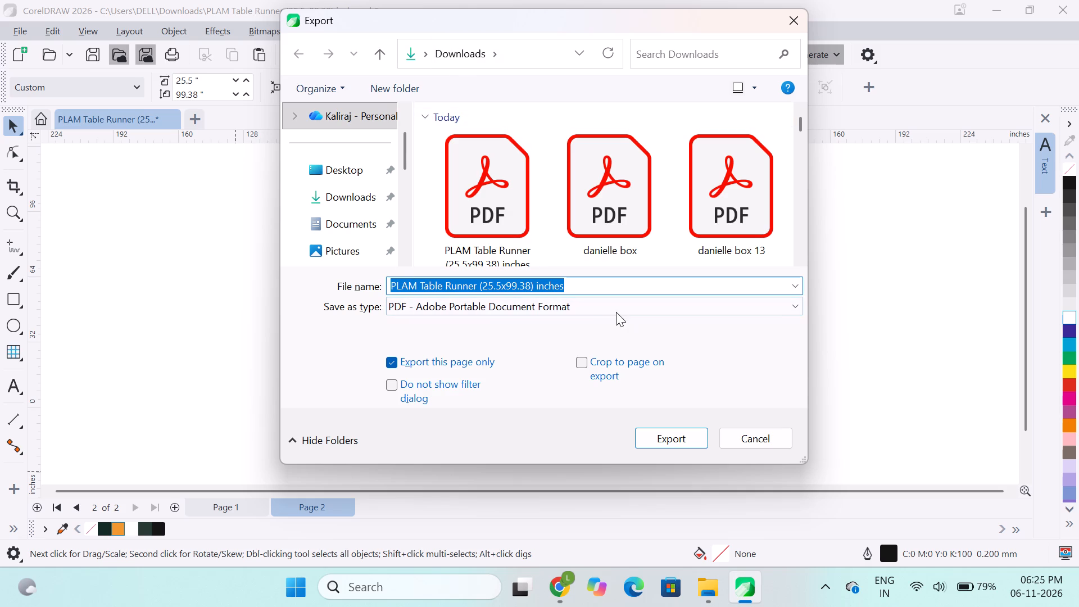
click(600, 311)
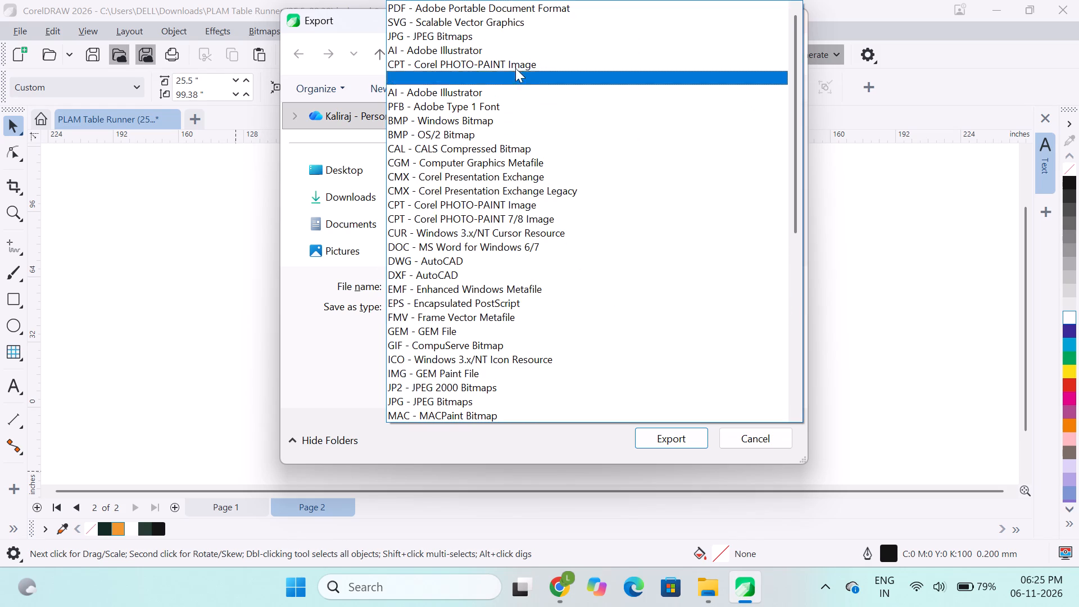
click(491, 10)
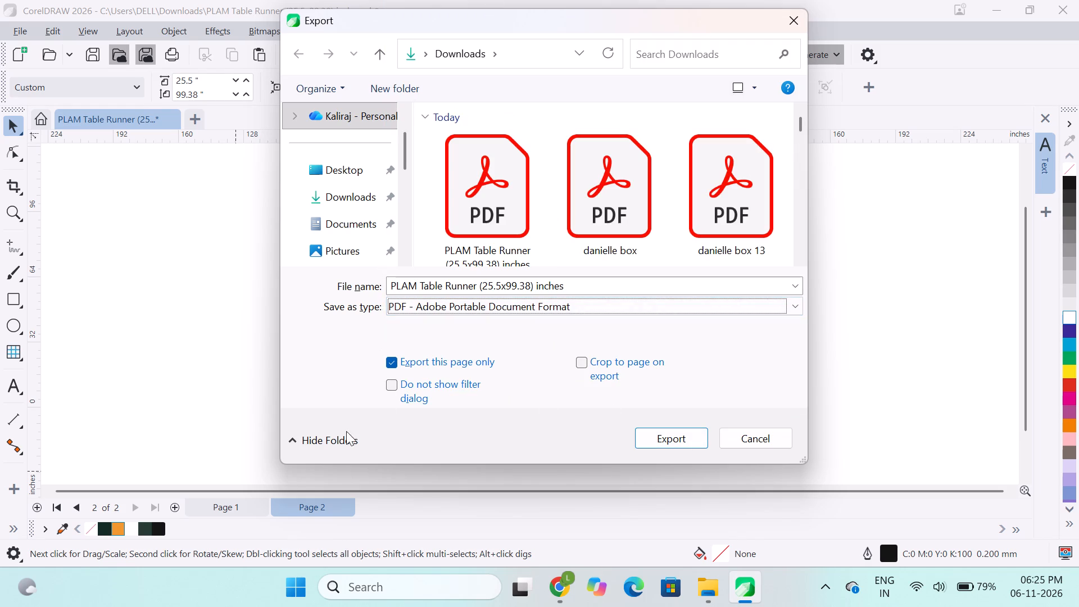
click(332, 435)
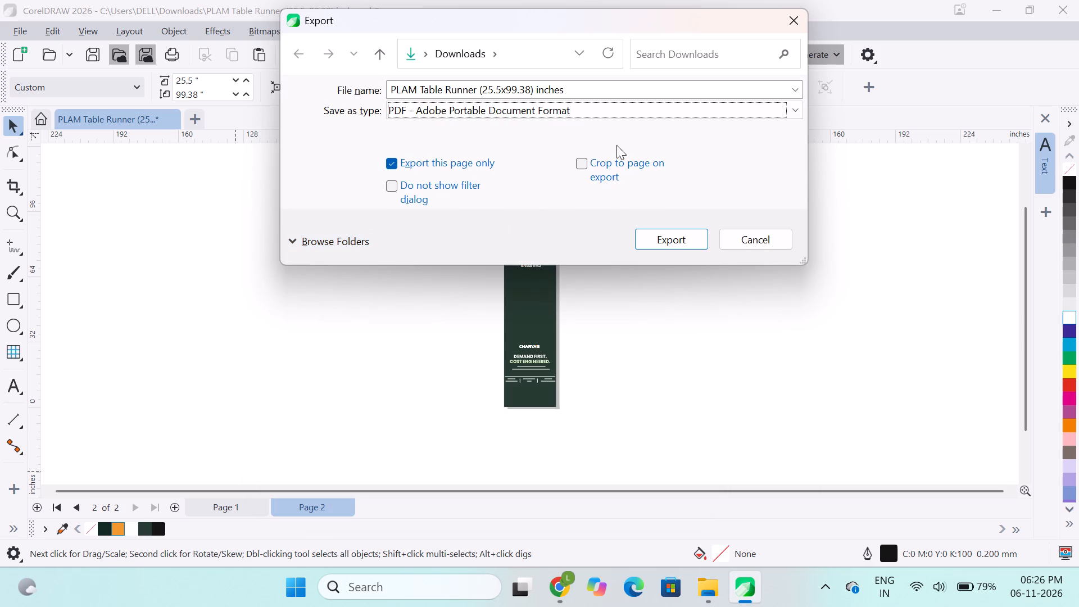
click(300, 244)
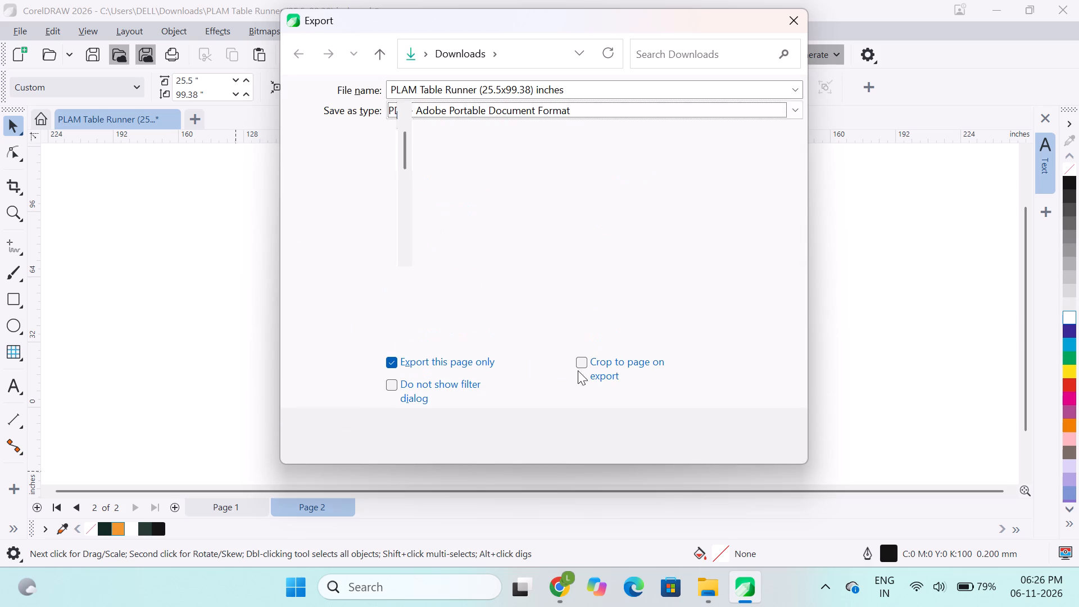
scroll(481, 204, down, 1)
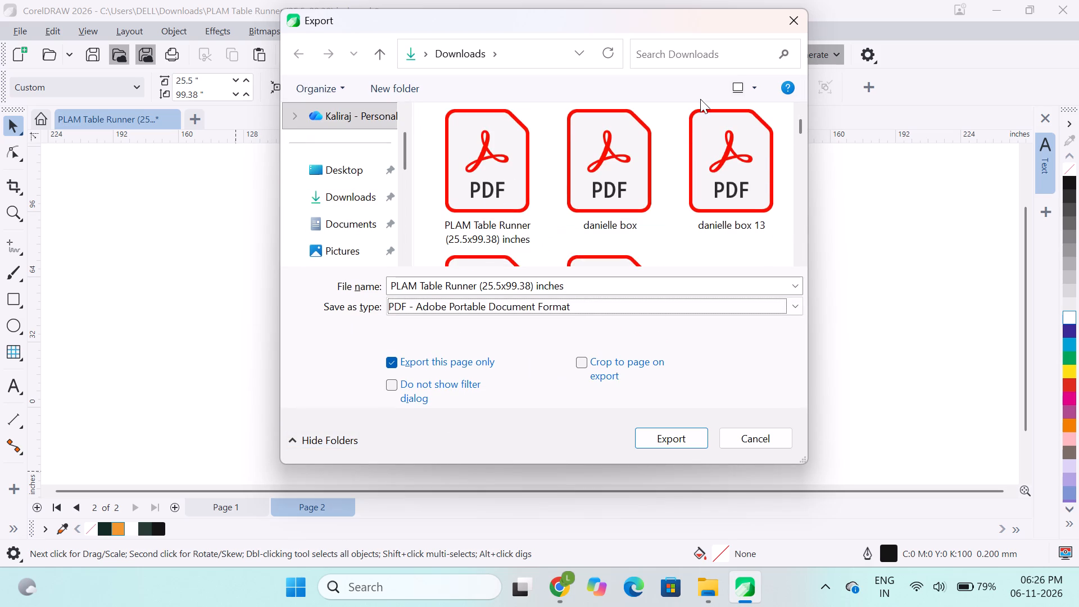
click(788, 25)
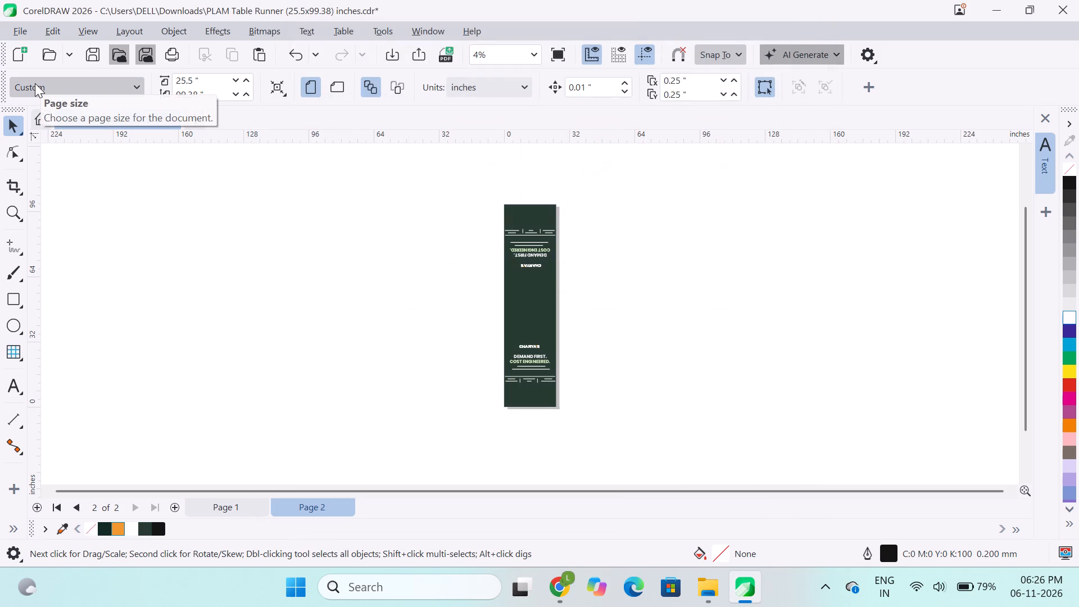
Save the table runner drawing with its grouped page 2 artwork.
key(ctrl+s)
key(ctrl+s)
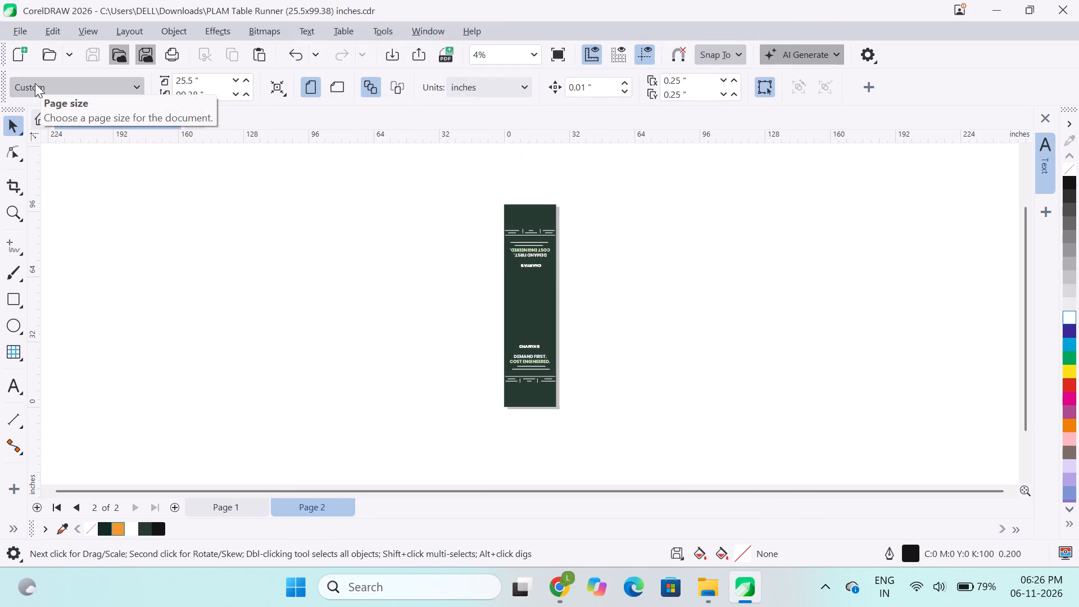
Start exporting PLAM Table Runner (25.5x99.38) inches to Downloads as JPG - JPEG Bitmaps, with pages exported to separate files.
key(ctrl+e)
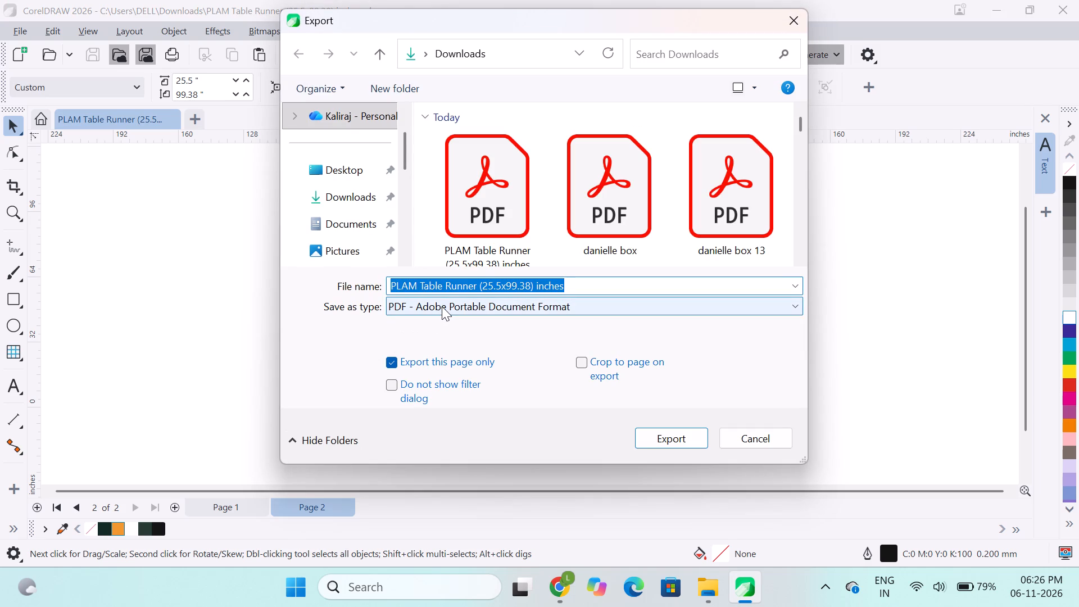
click(442, 306)
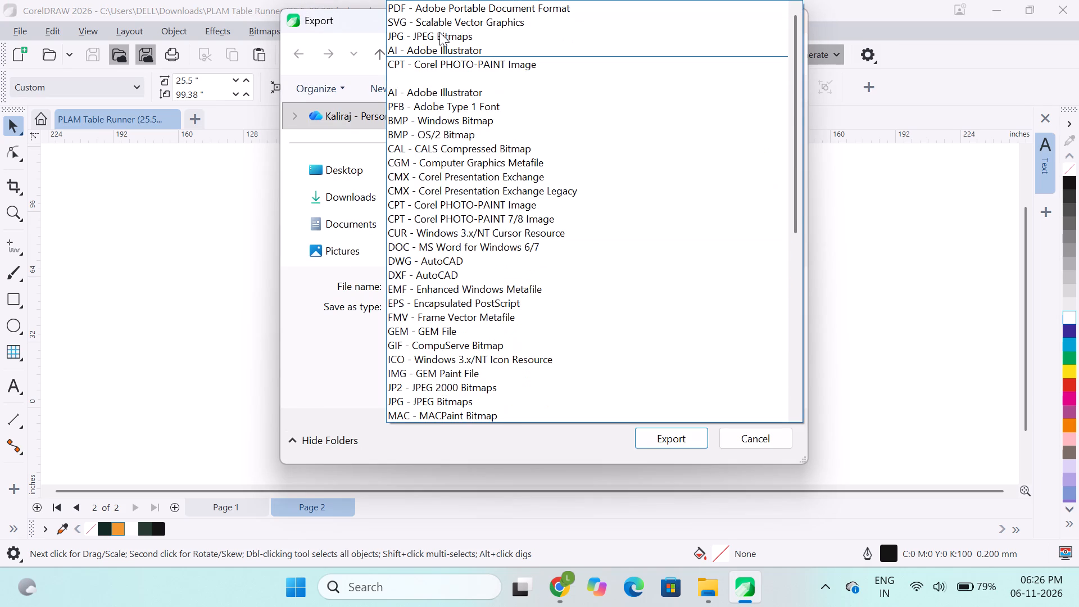
click(439, 32)
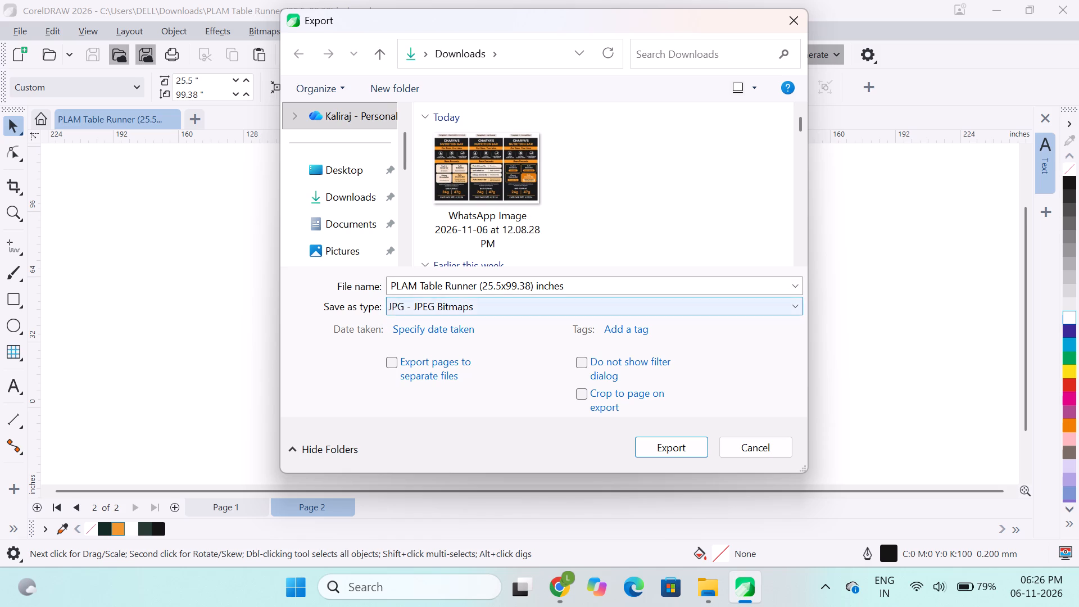
click(350, 198)
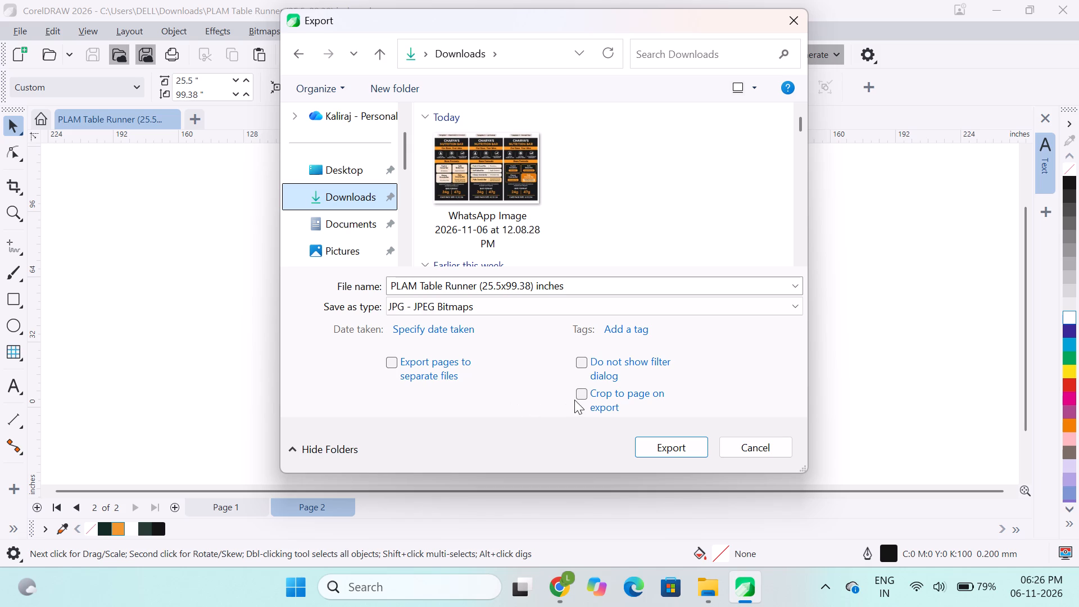
click(388, 362)
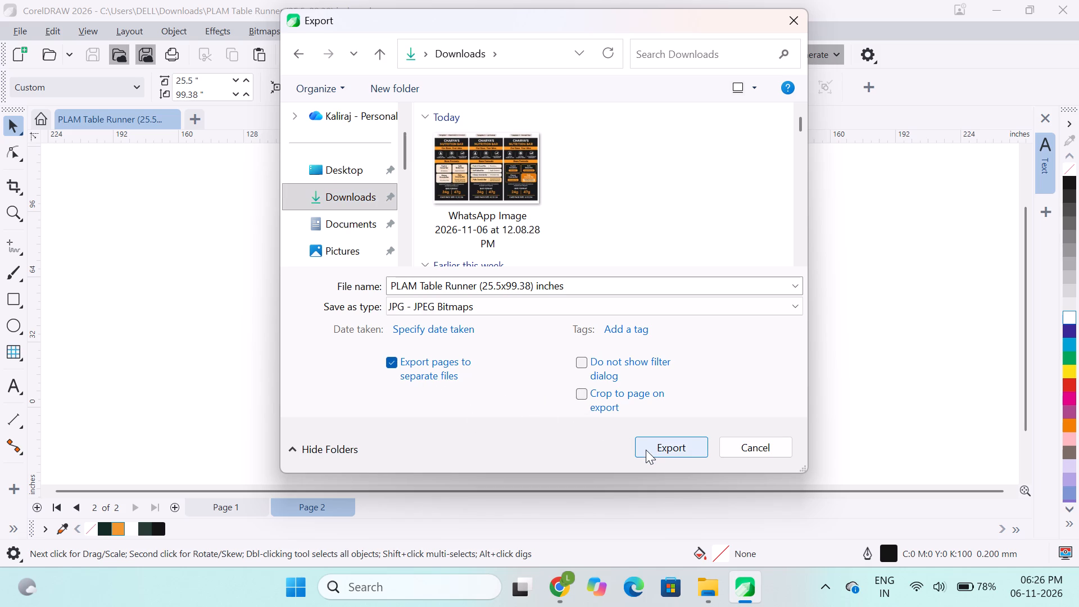
click(427, 306)
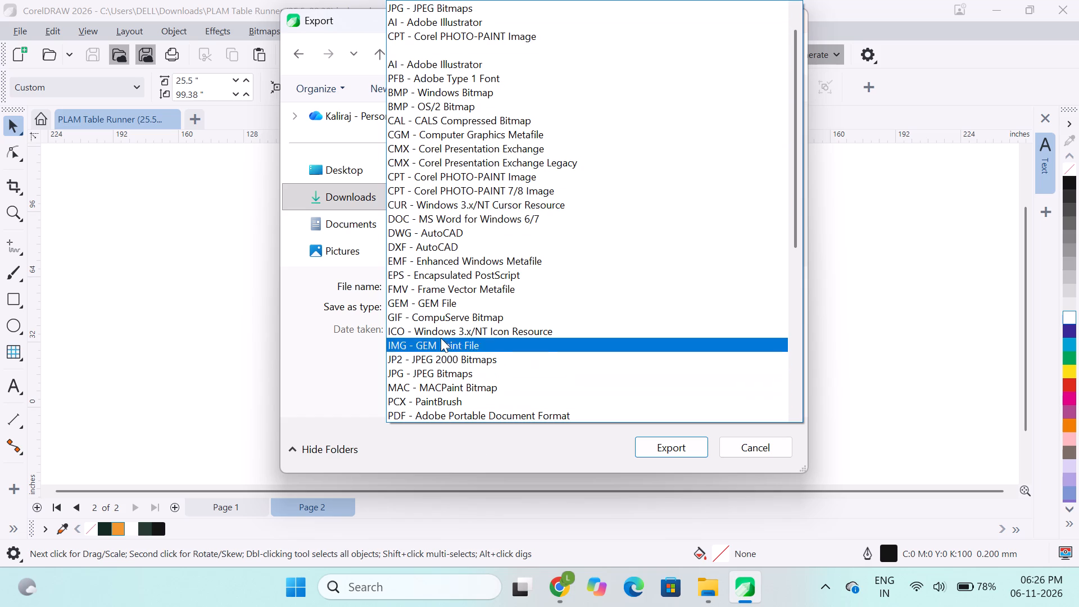
scroll(444, 343, down, 6)
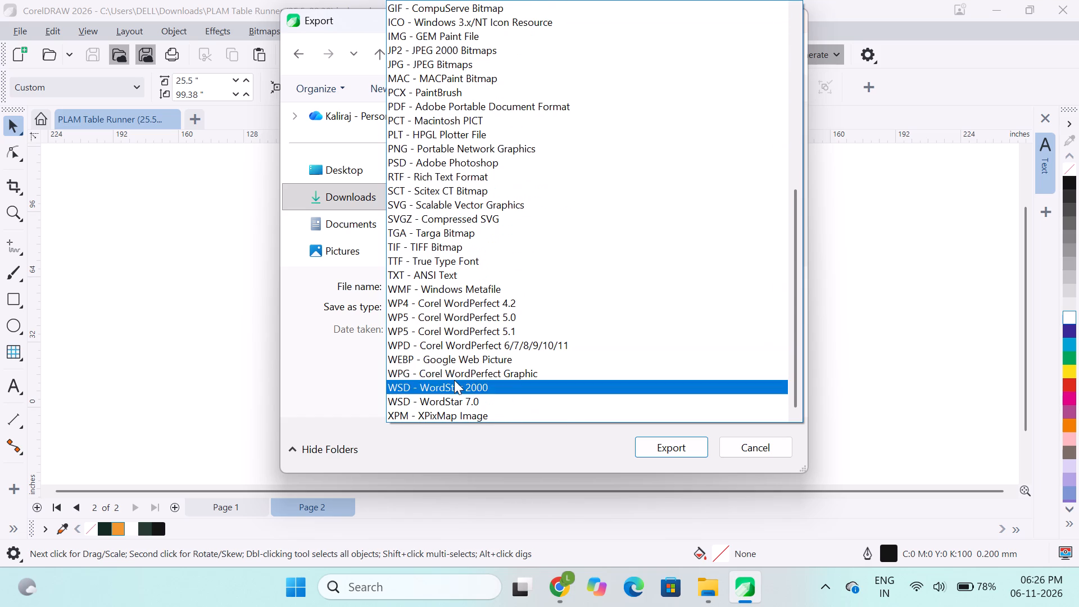
scroll(454, 380, down, 6)
scroll(450, 375, up, 1)
scroll(440, 323, up, 1)
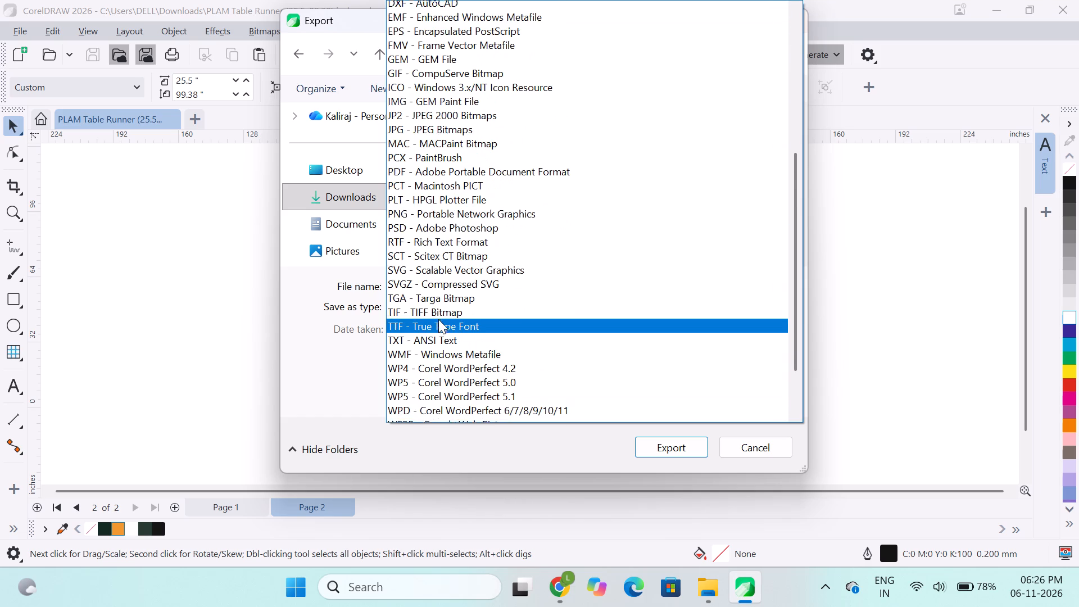
scroll(438, 319, up, 1)
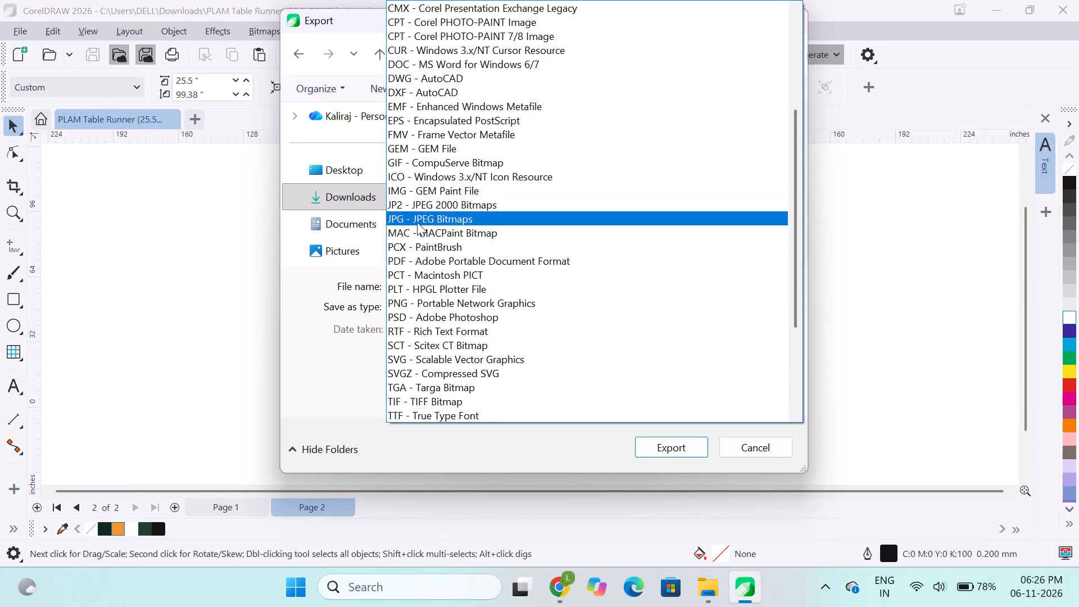
scroll(417, 222, up, 4)
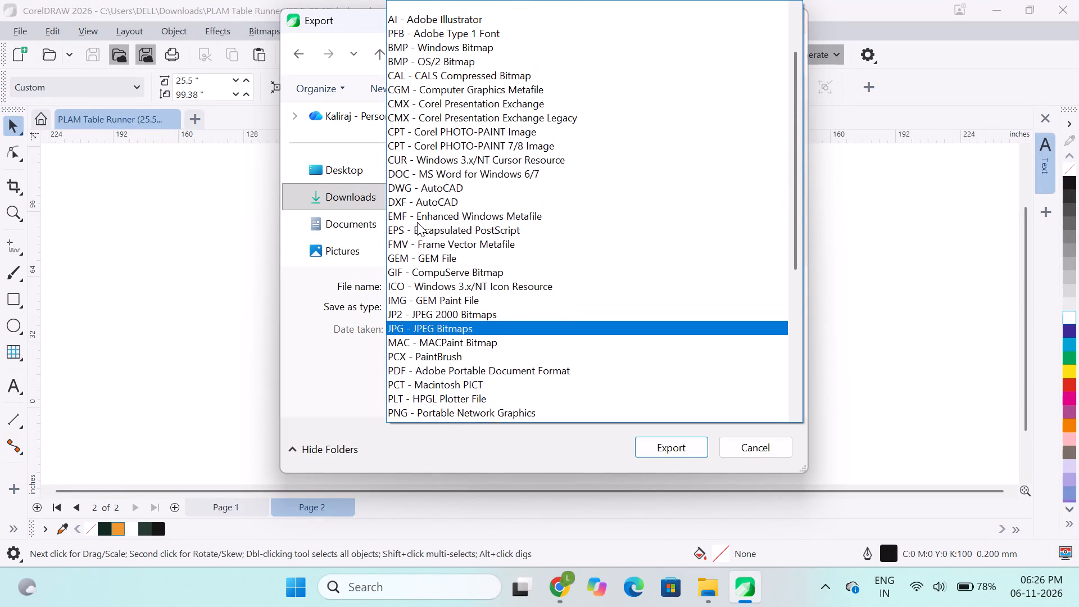
scroll(417, 222, up, 5)
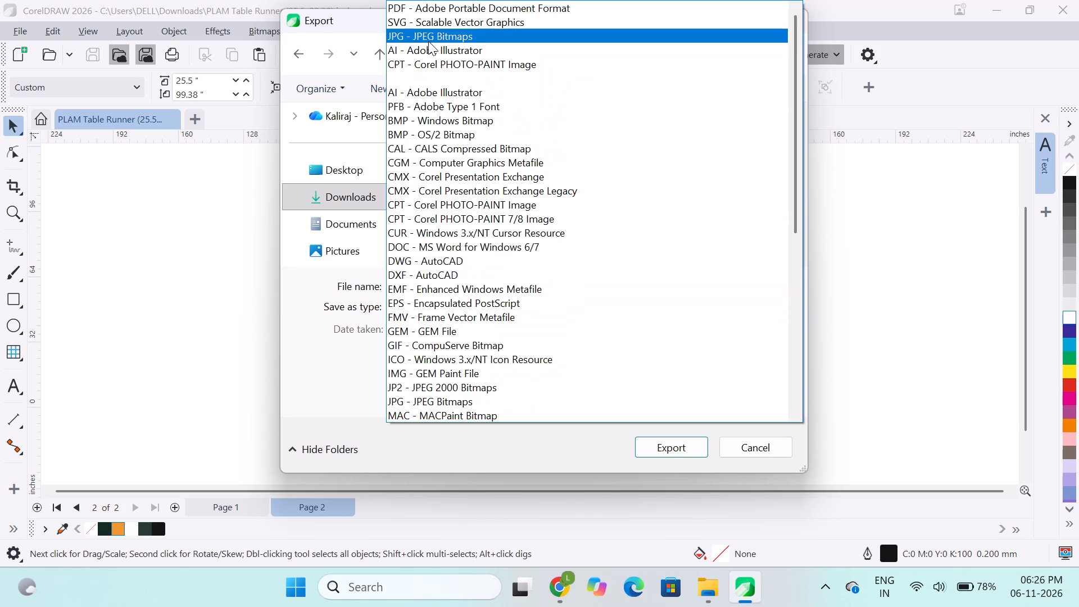
click(428, 41)
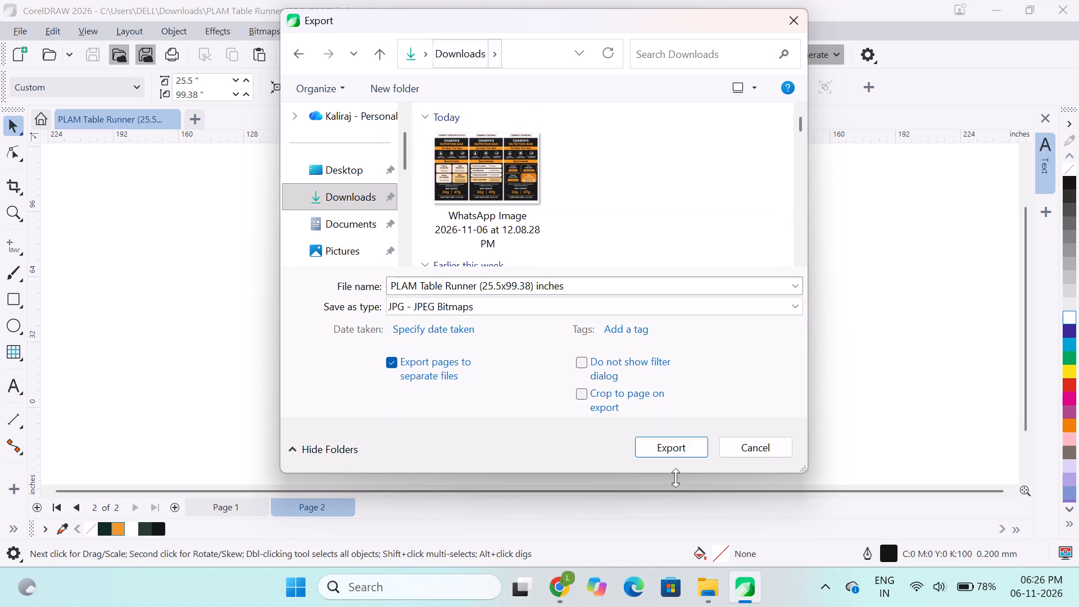
click(672, 446)
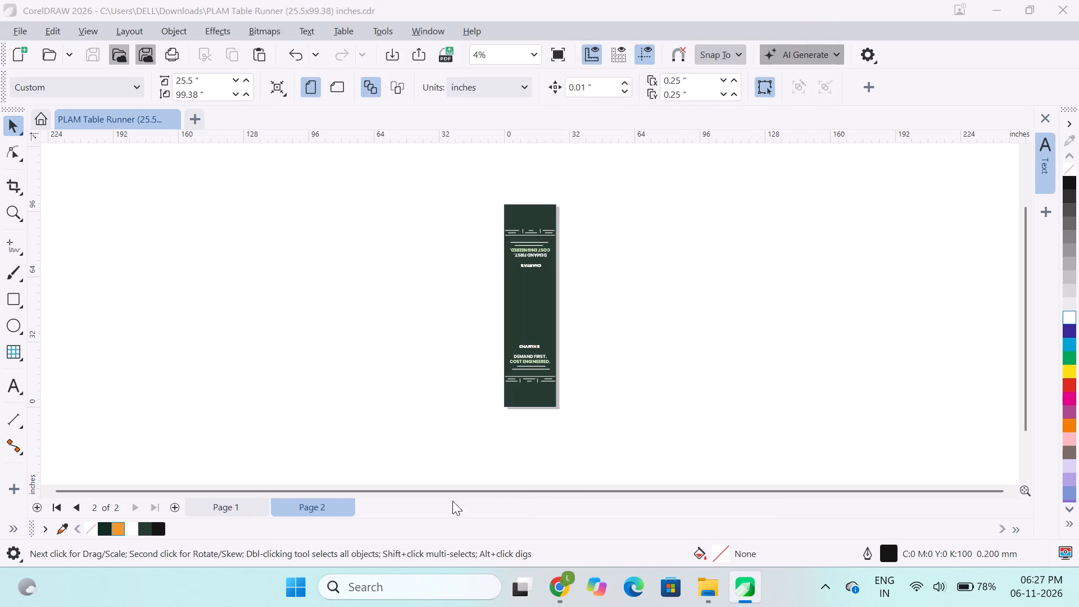
Switch to the Downloads folder in File Explorer and refresh it to look for the exported JPG.
click(709, 582)
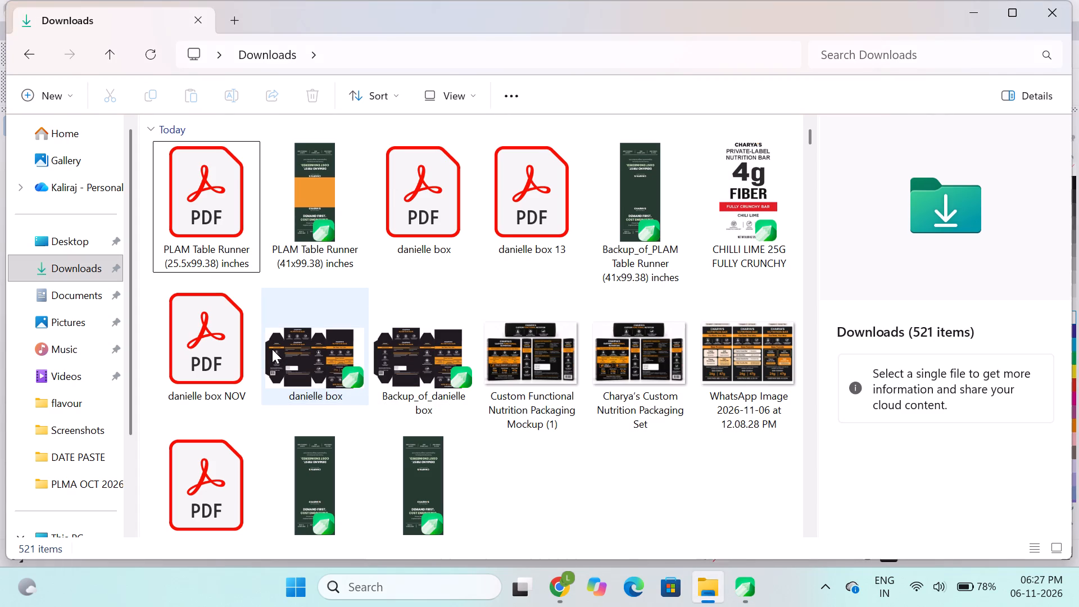
key(F5)
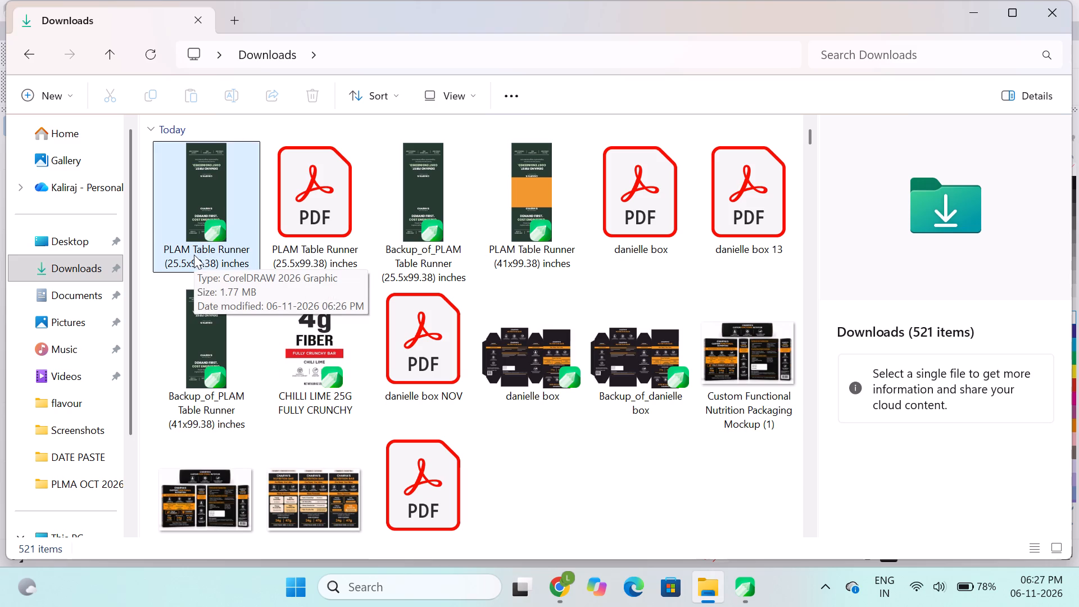
key(F5)
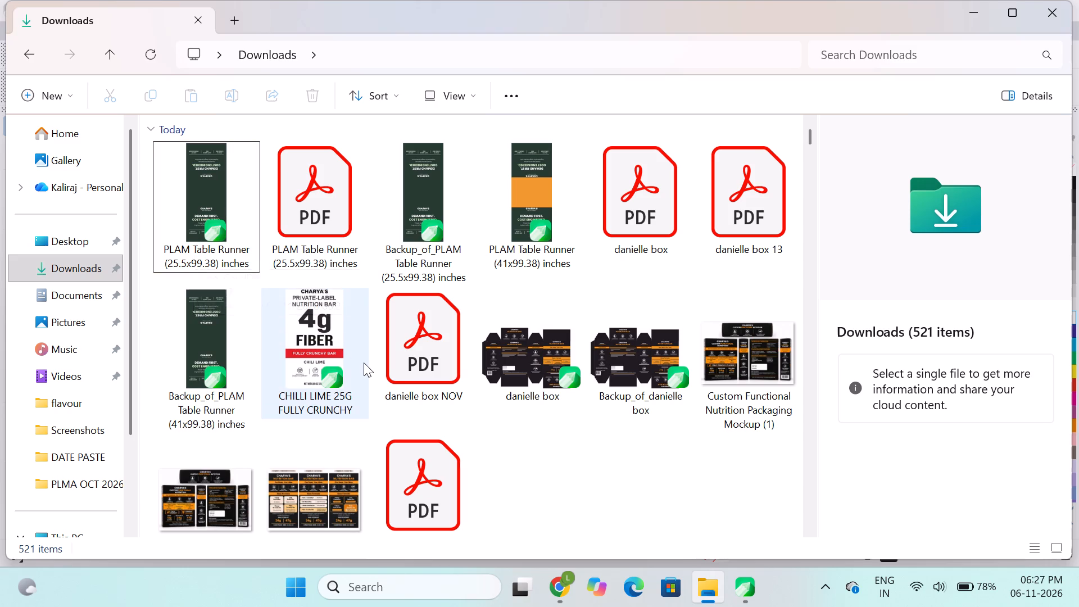
key(F5)
key(F5)
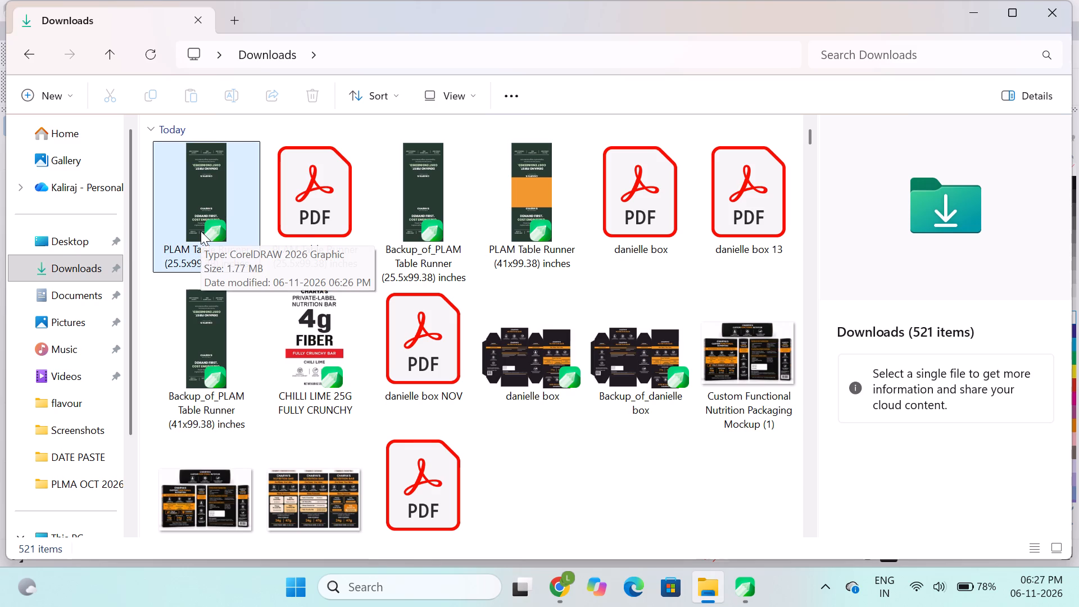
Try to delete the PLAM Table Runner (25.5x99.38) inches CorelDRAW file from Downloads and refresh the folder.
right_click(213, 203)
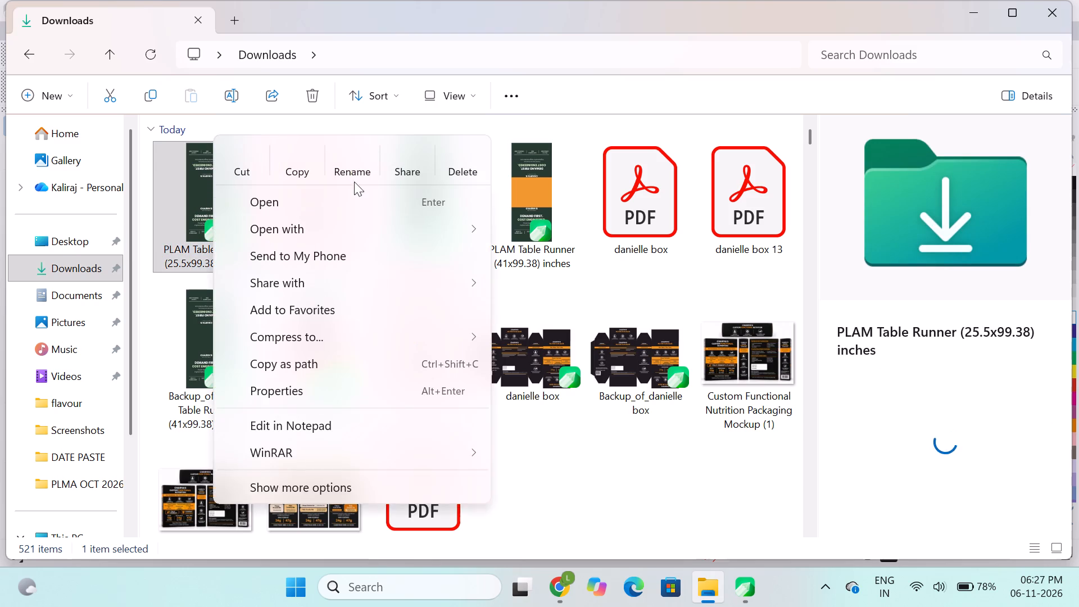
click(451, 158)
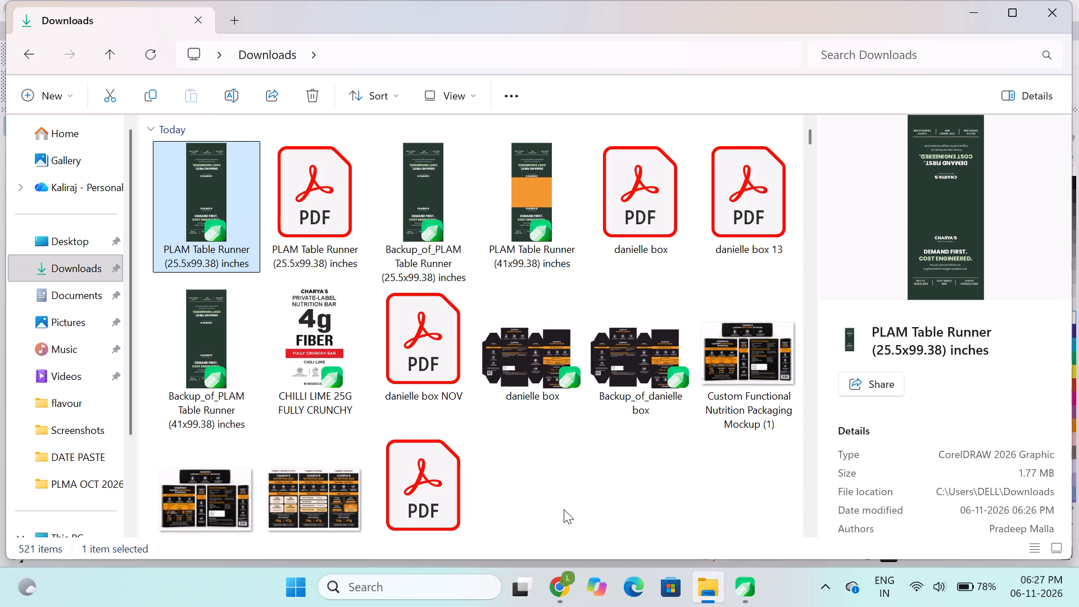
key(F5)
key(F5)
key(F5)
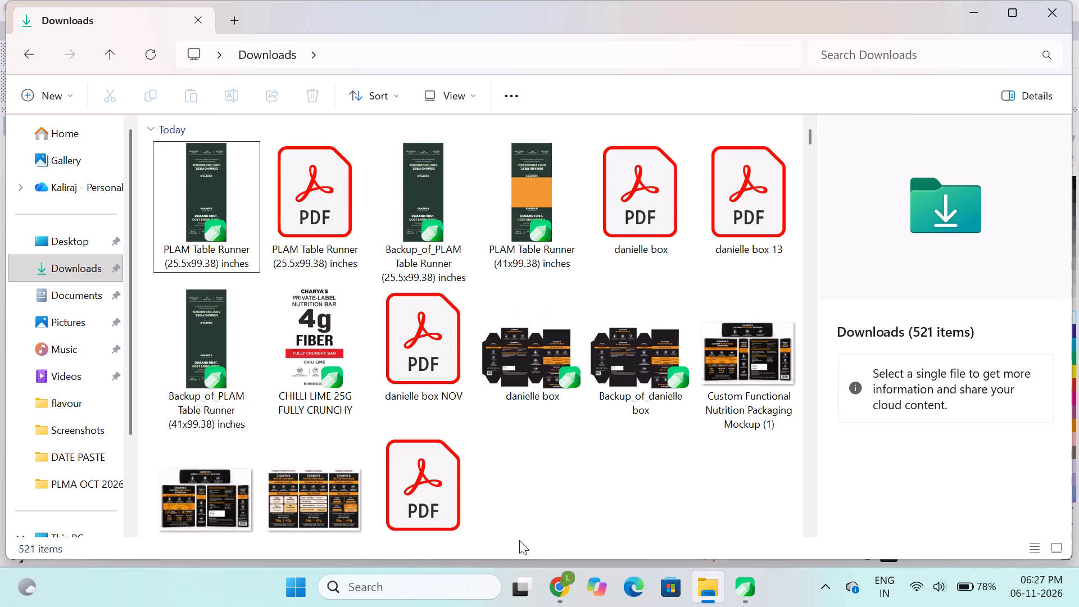
Switch to CorelDRAW and run the pending JPEG export in CMYK Color (32-bit) at Highest, 100% quality.
click(545, 597)
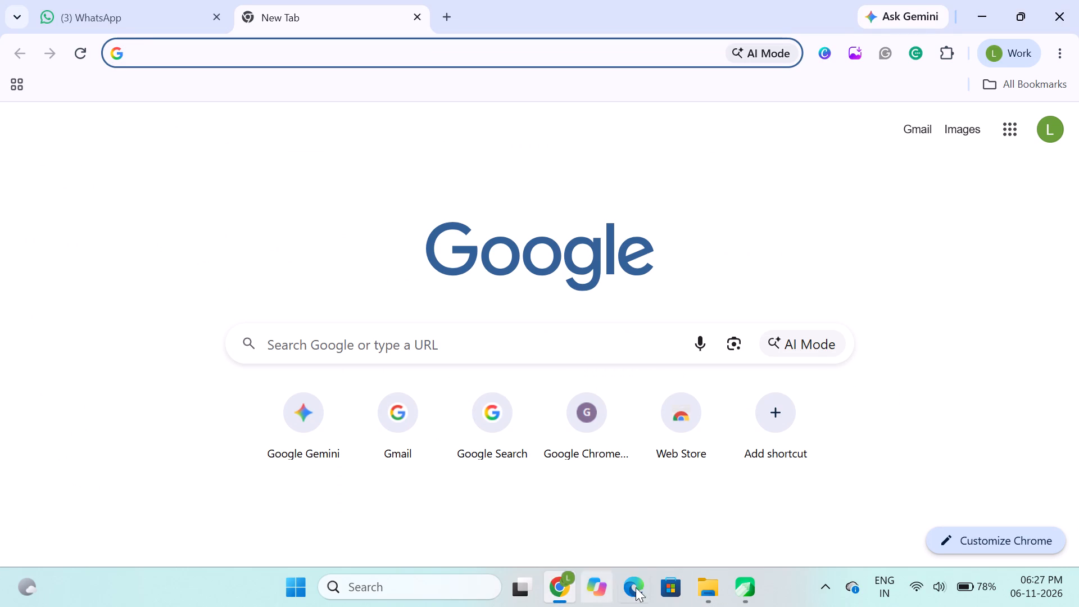
click(743, 586)
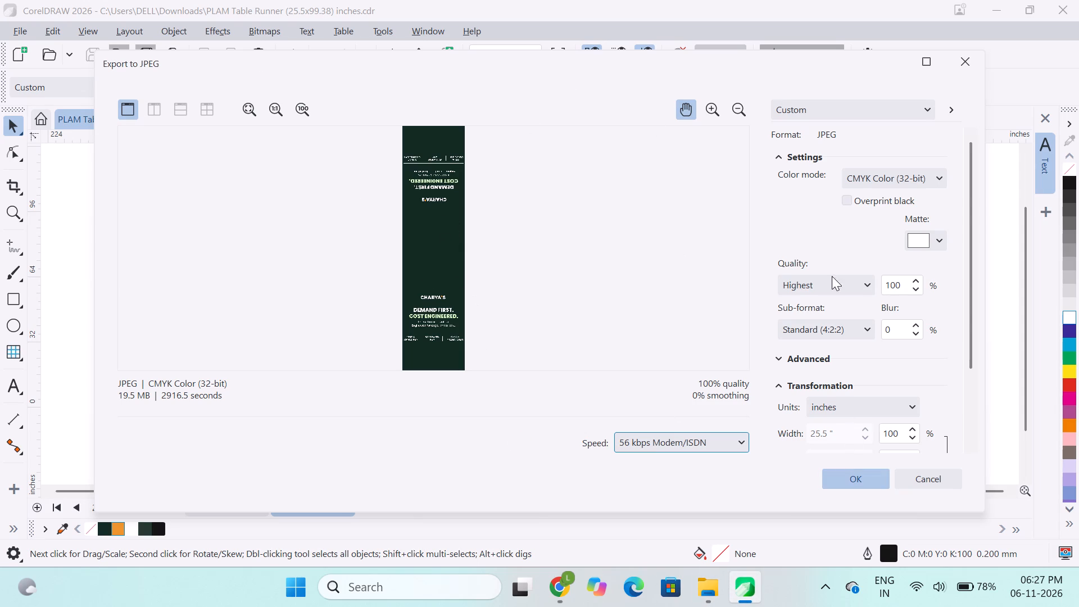
double_click(917, 282)
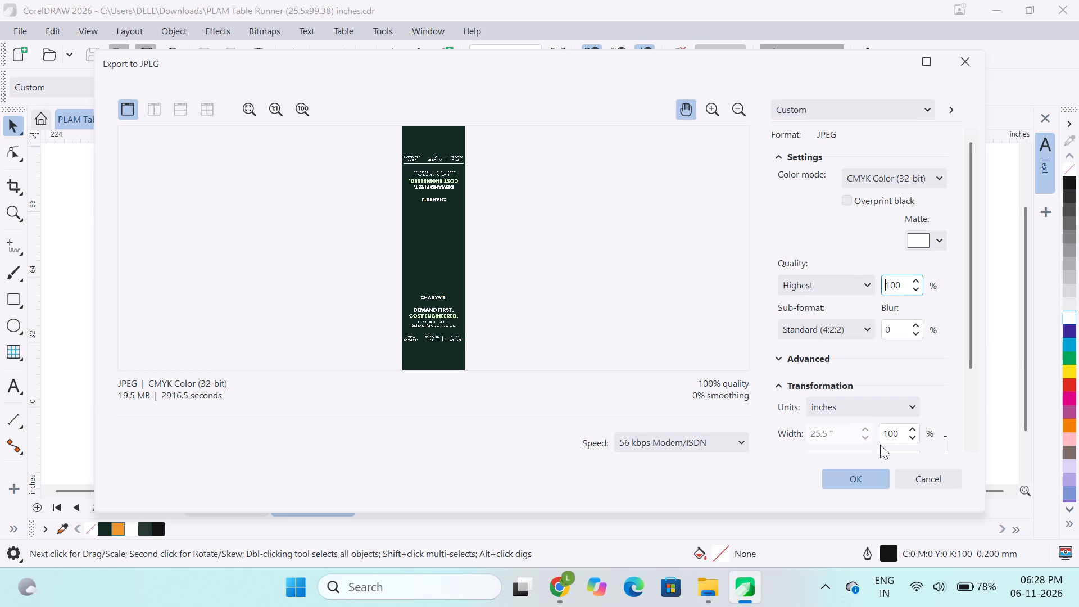
scroll(890, 447, down, 3)
click(910, 184)
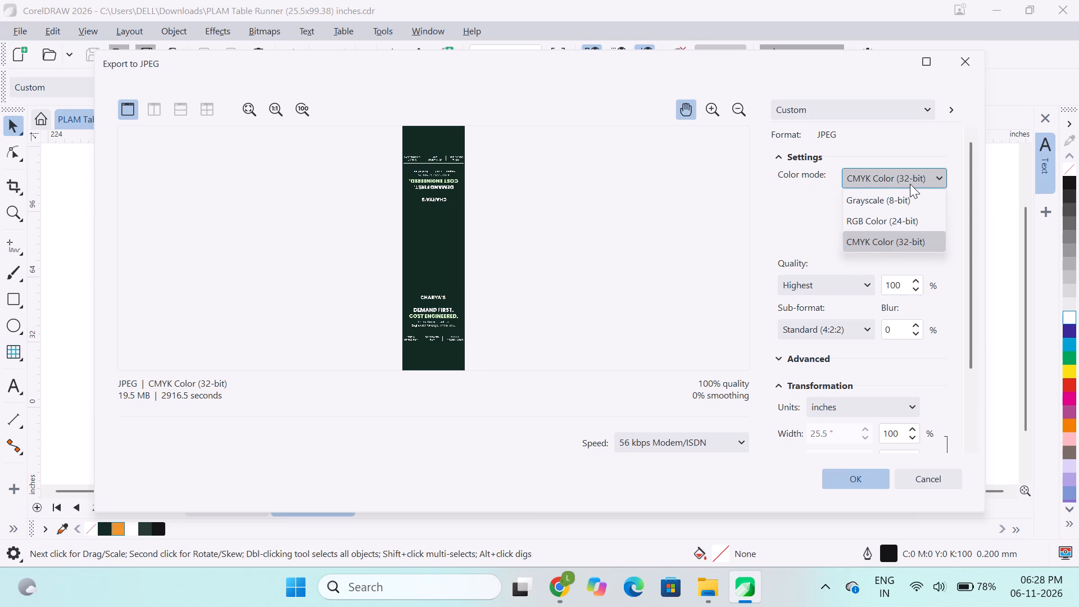
click(910, 184)
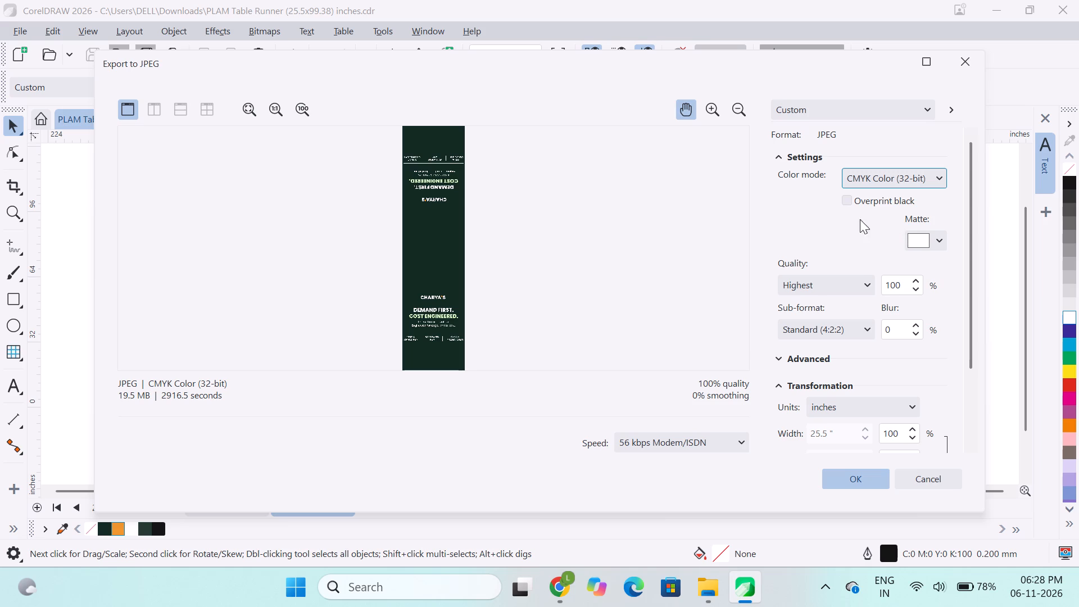
scroll(859, 413, down, 1)
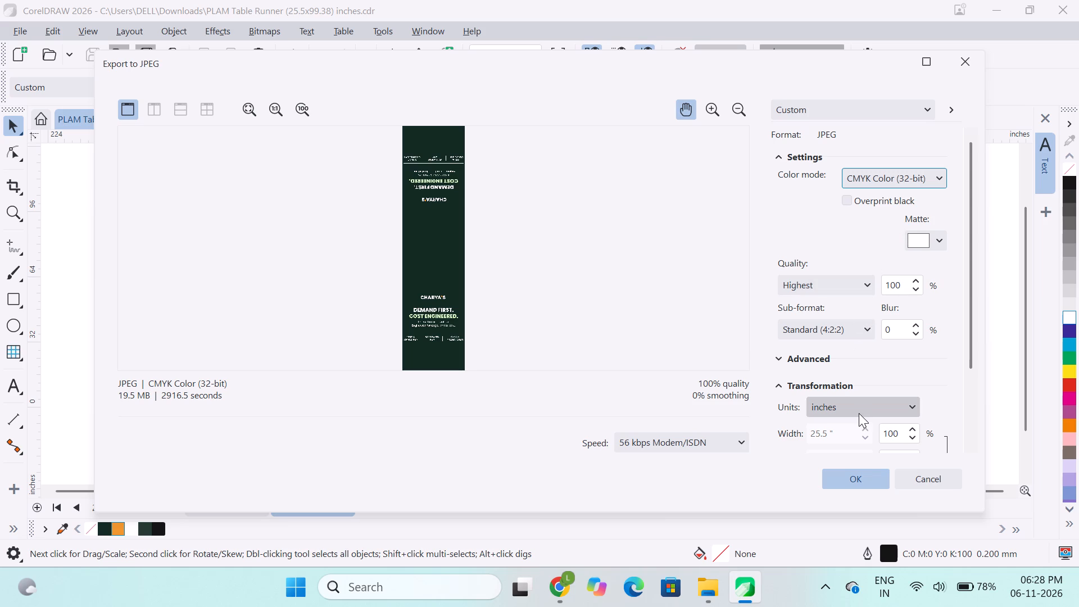
scroll(859, 413, down, 1)
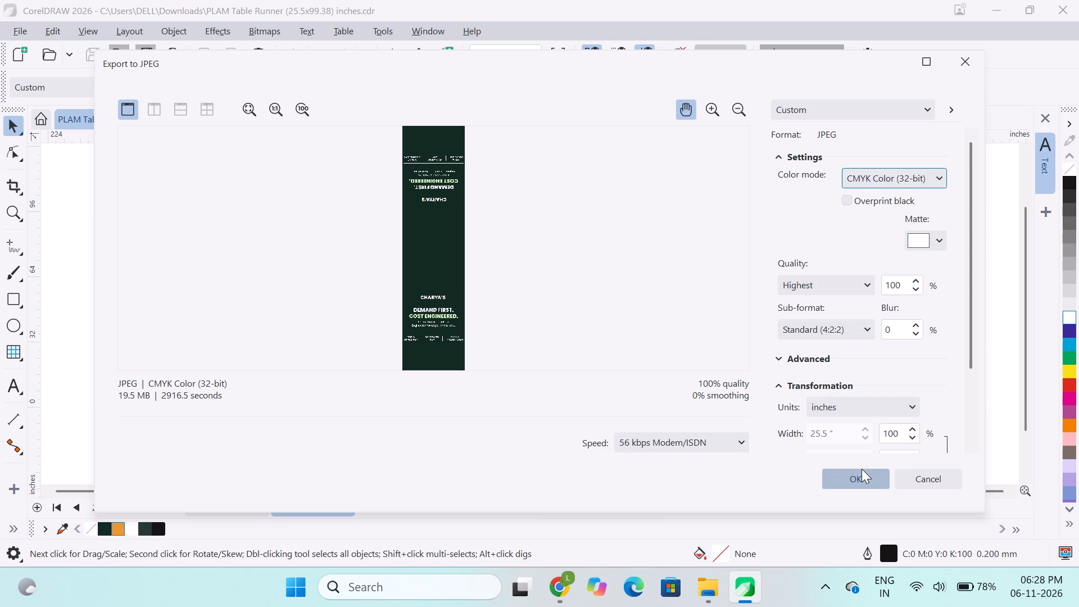
click(862, 474)
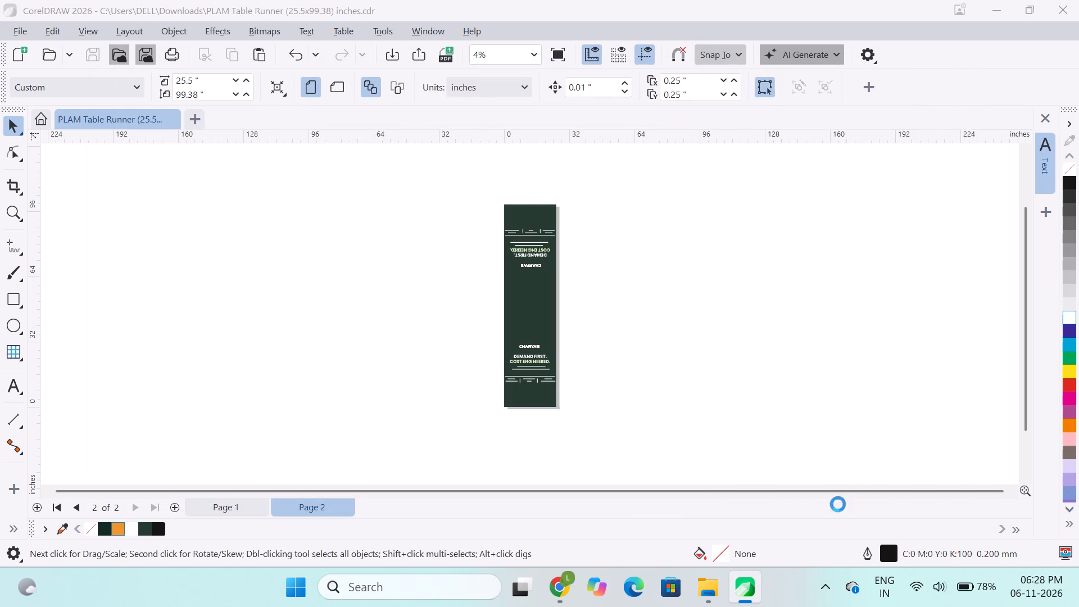
Switch to the Downloads folder in File Explorer and refresh it to look for the exported table runner JPG.
click(711, 590)
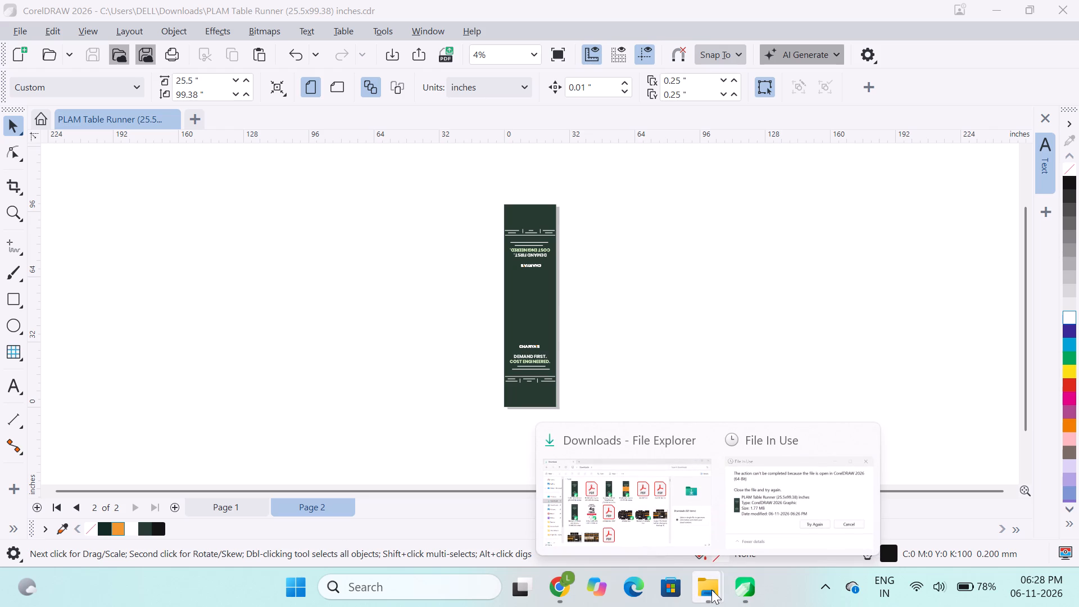
click(664, 550)
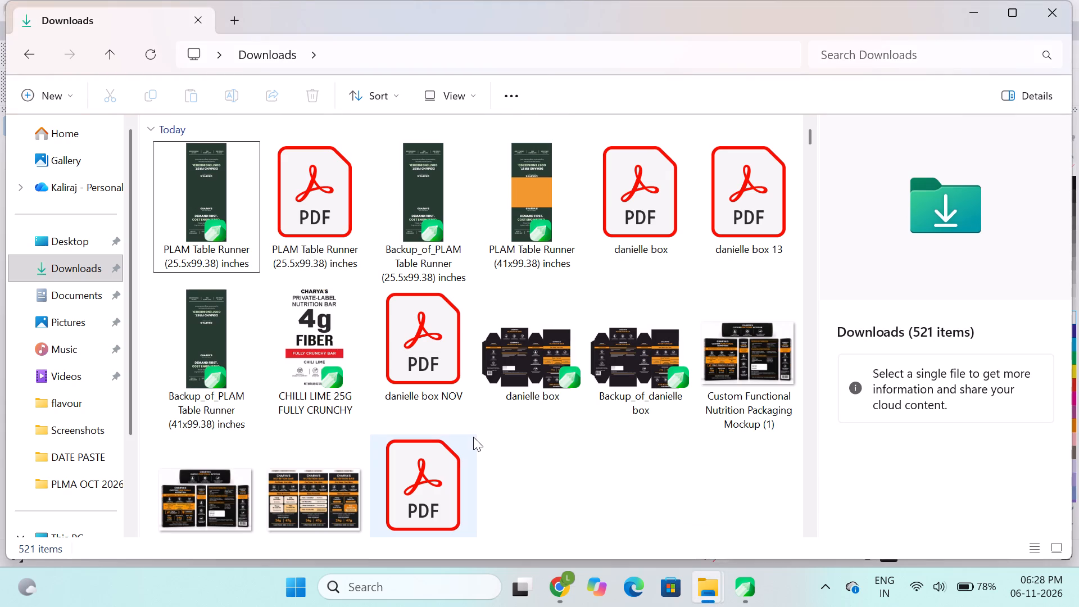
key(F5)
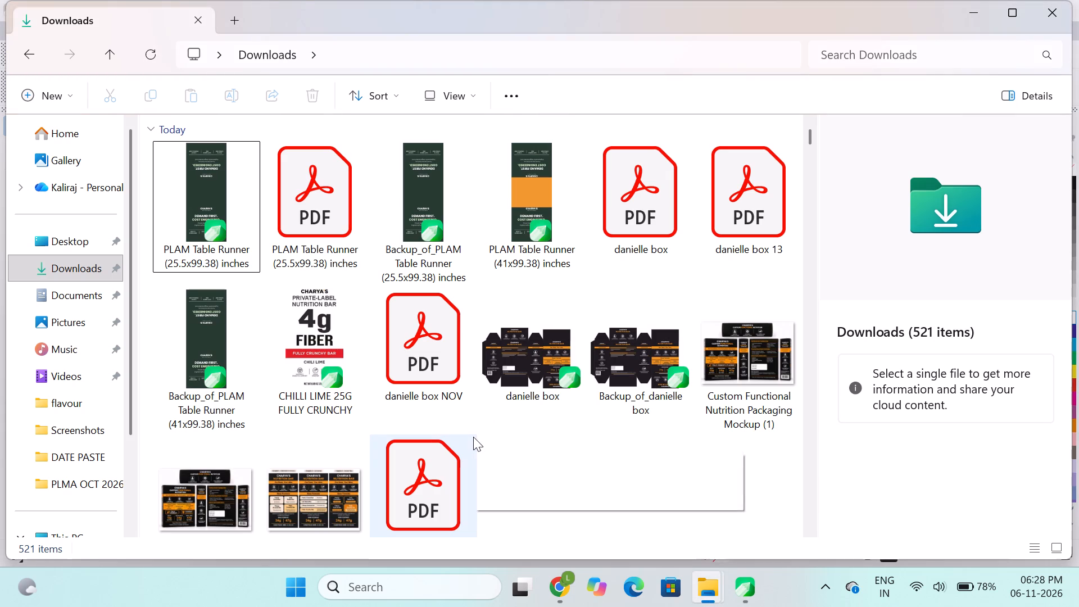
key(F5)
key(F5)
key(F5)
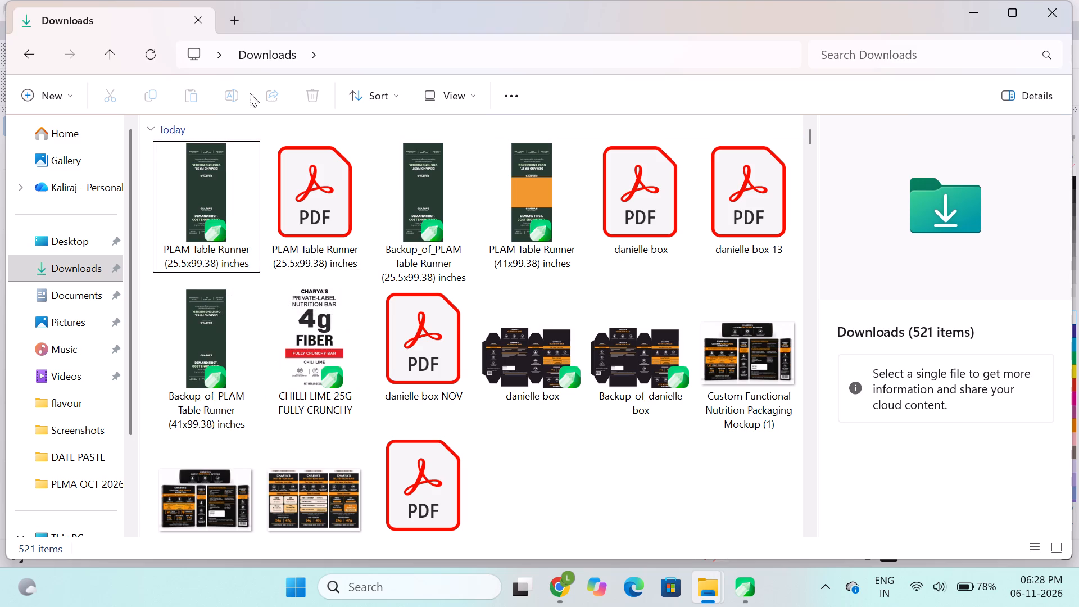
Open the recent PLAM Table Runner (25.5x99.38) inches JPG from File Explorer's Home, check it and the Photos viewer's options, and close it.
click(28, 50)
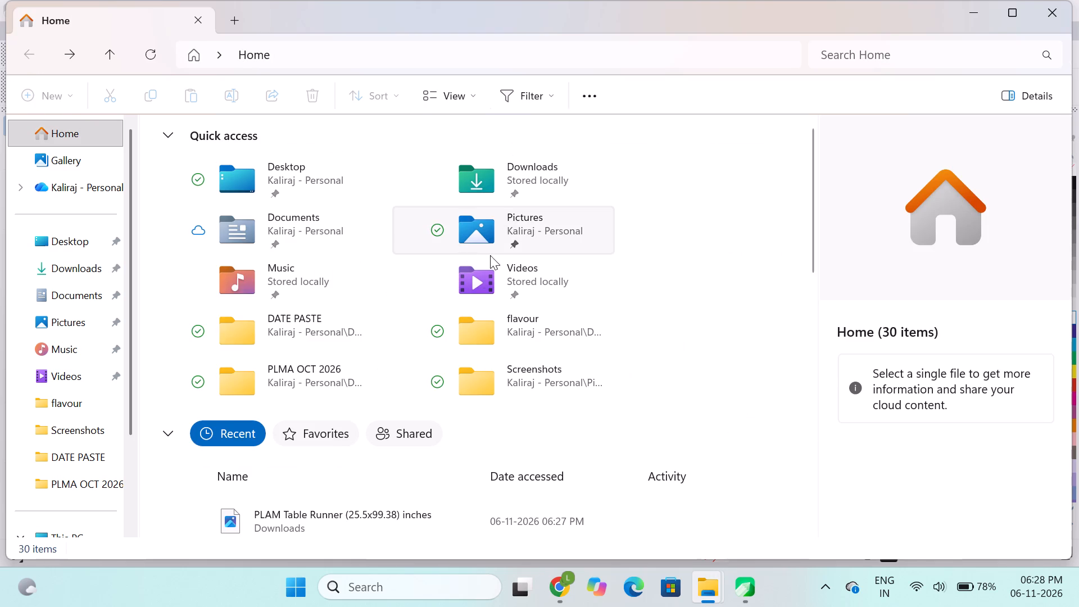
scroll(347, 446, down, 1)
double_click(350, 454)
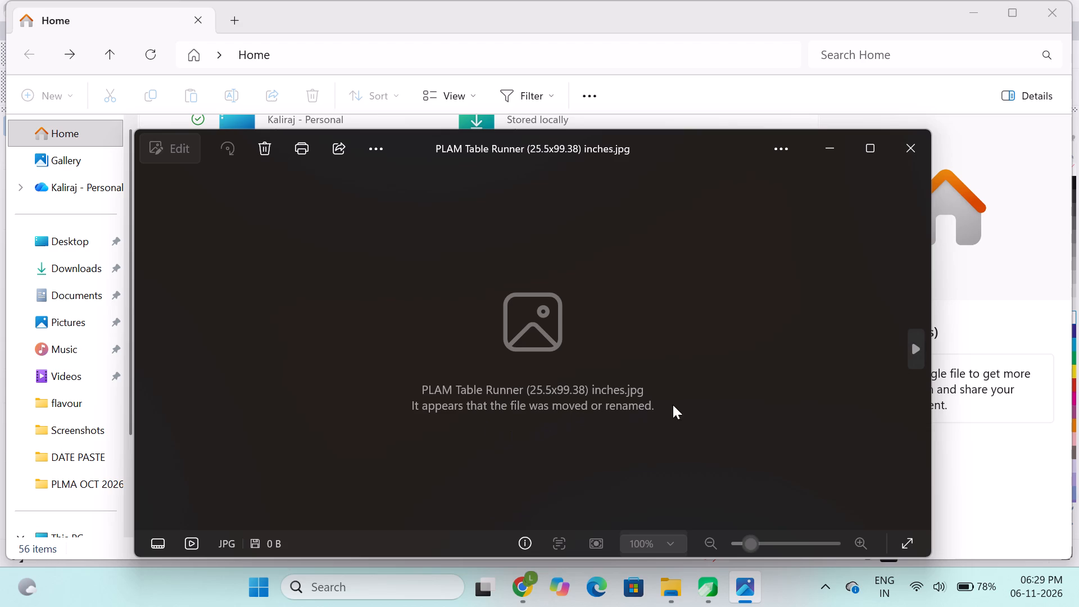
click(556, 323)
click(520, 363)
drag(751, 541, 796, 521)
click(772, 150)
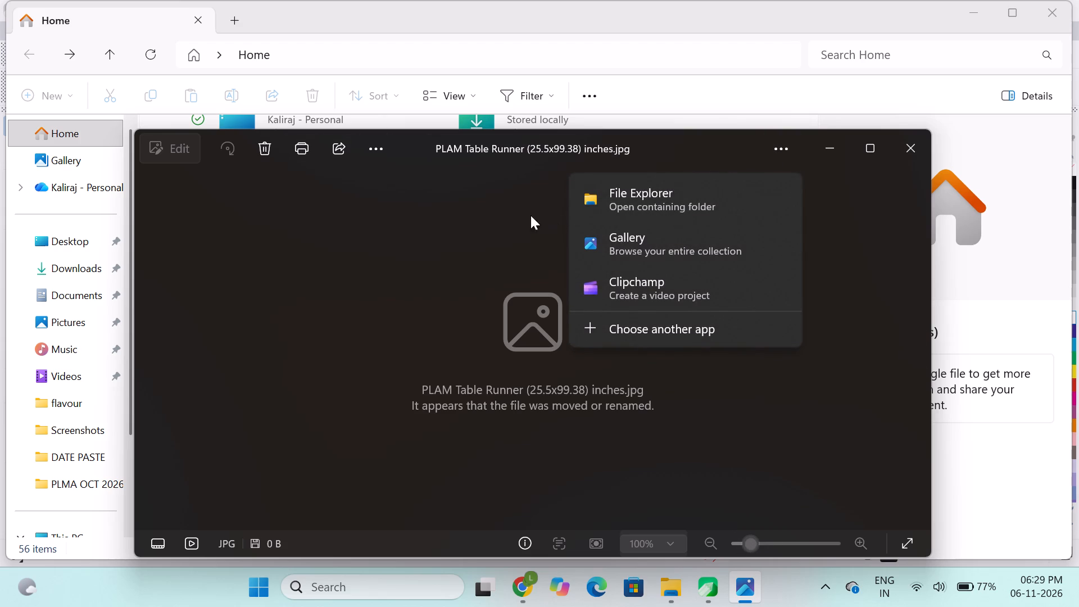
click(375, 149)
click(373, 148)
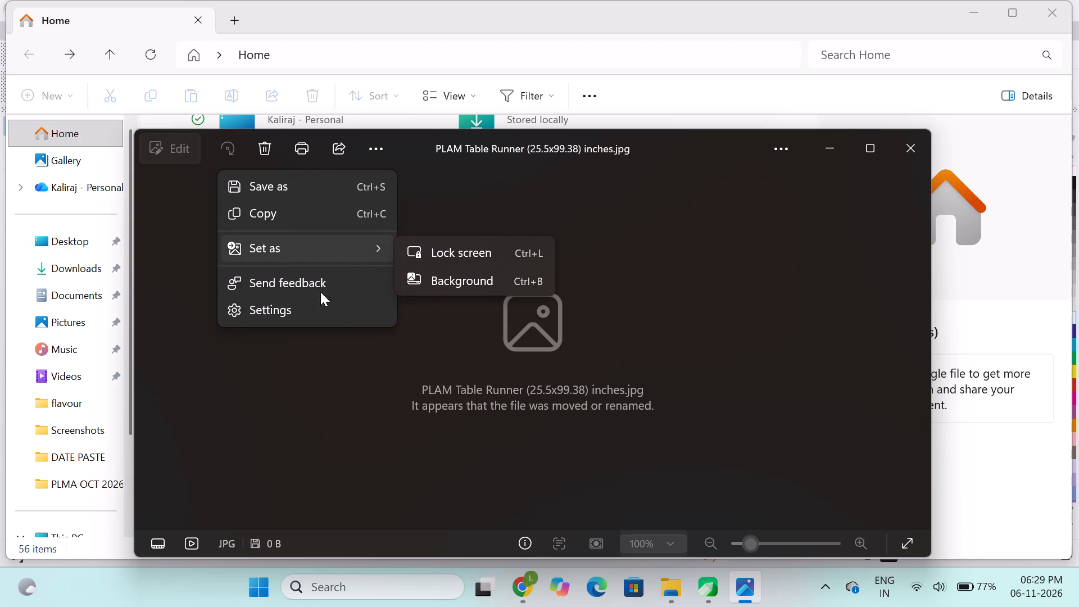
click(247, 506)
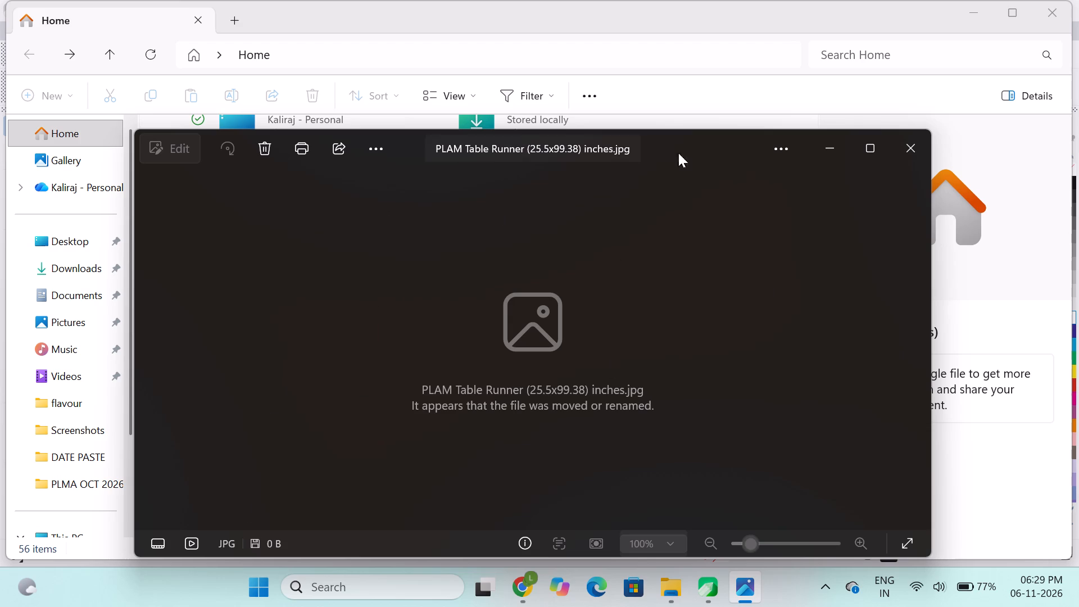
click(765, 153)
drag(356, 282, 356, 277)
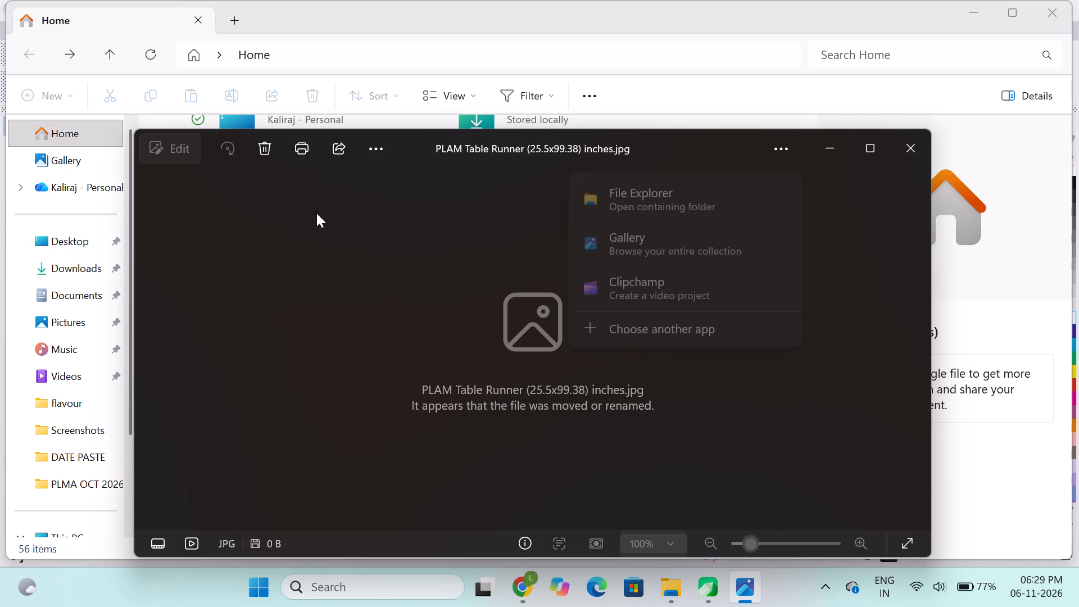
click(910, 136)
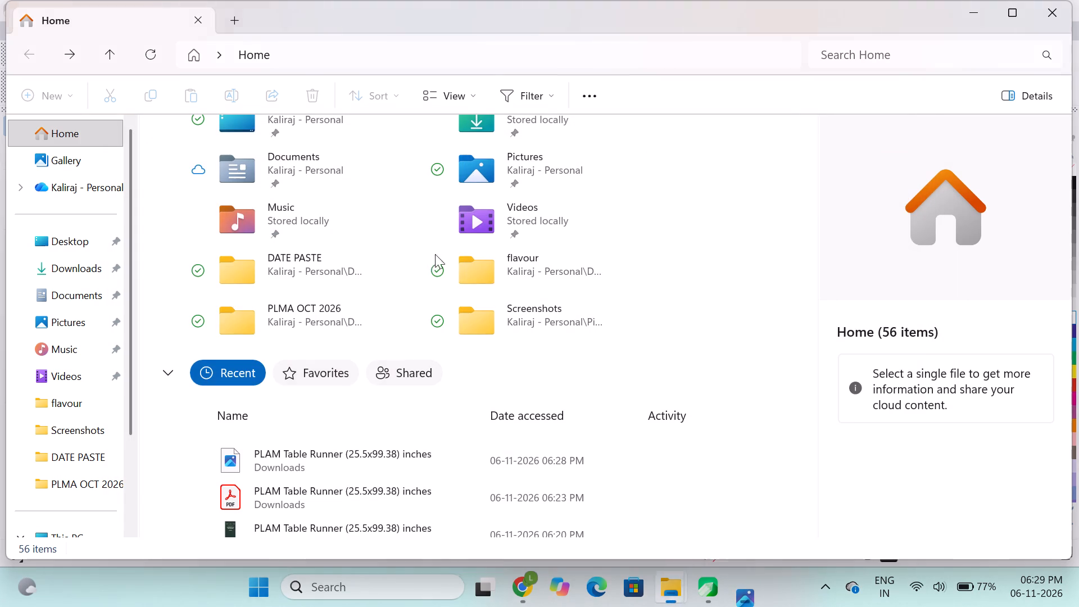
Reopen the recent PLAM Table Runner (25.5x99.38) inches JPG in Photos to check the image, and close the viewer.
right_click(313, 454)
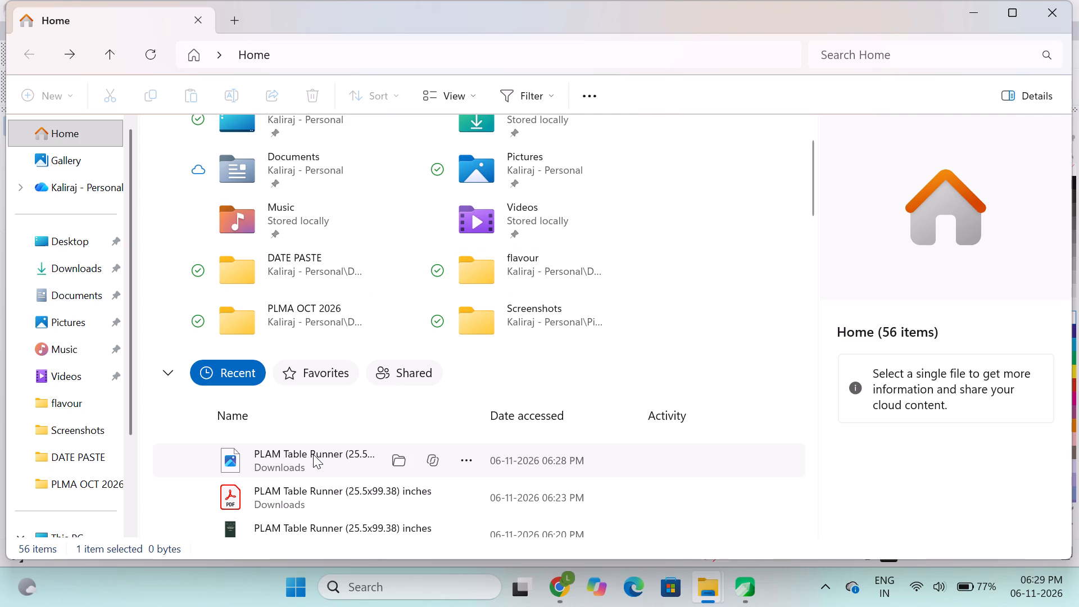
click(313, 454)
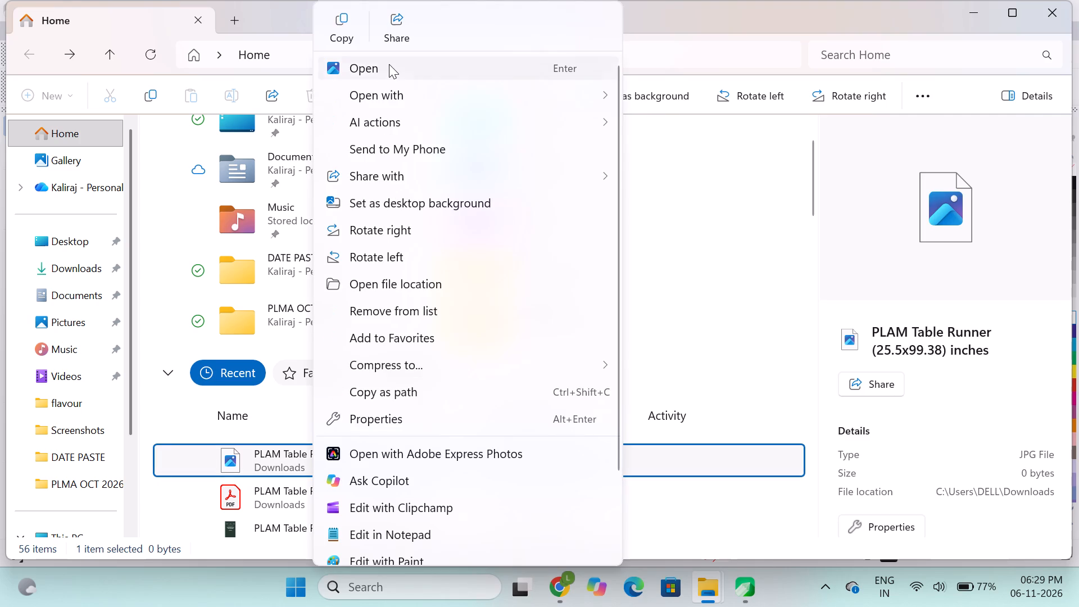
click(389, 64)
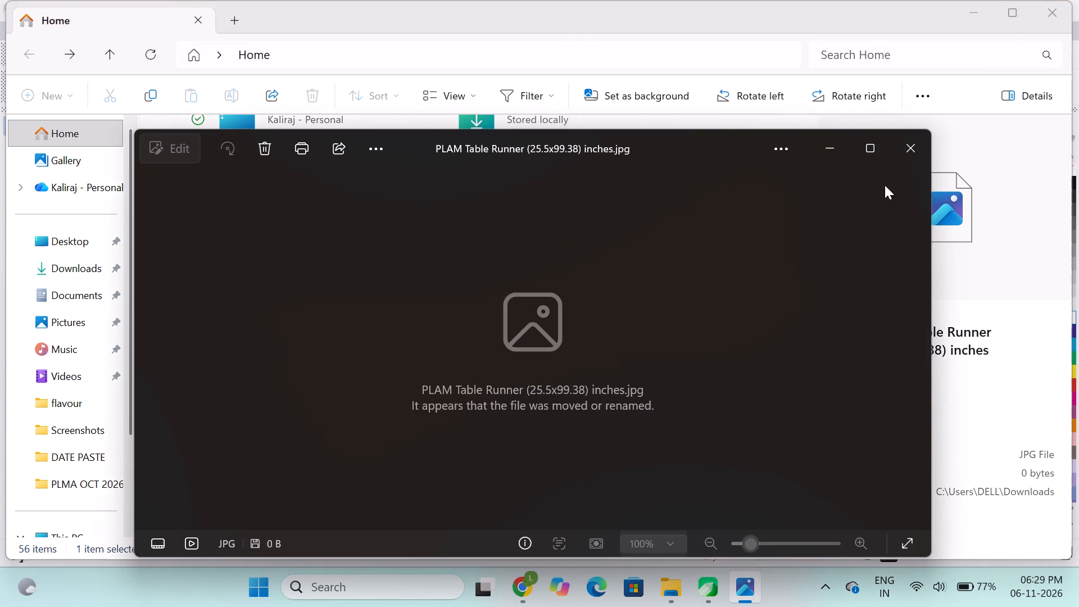
click(907, 152)
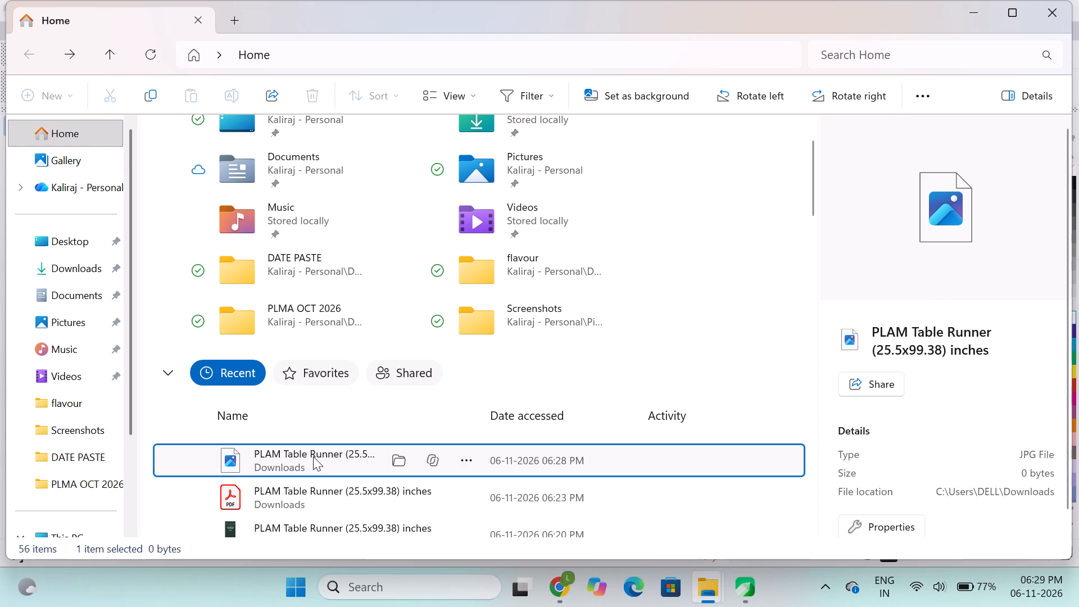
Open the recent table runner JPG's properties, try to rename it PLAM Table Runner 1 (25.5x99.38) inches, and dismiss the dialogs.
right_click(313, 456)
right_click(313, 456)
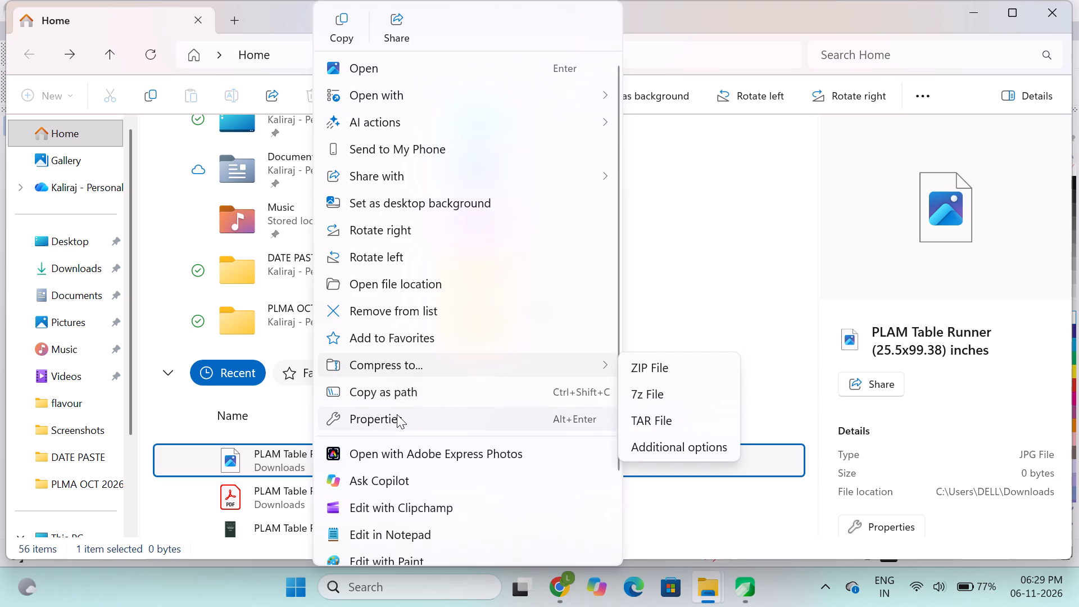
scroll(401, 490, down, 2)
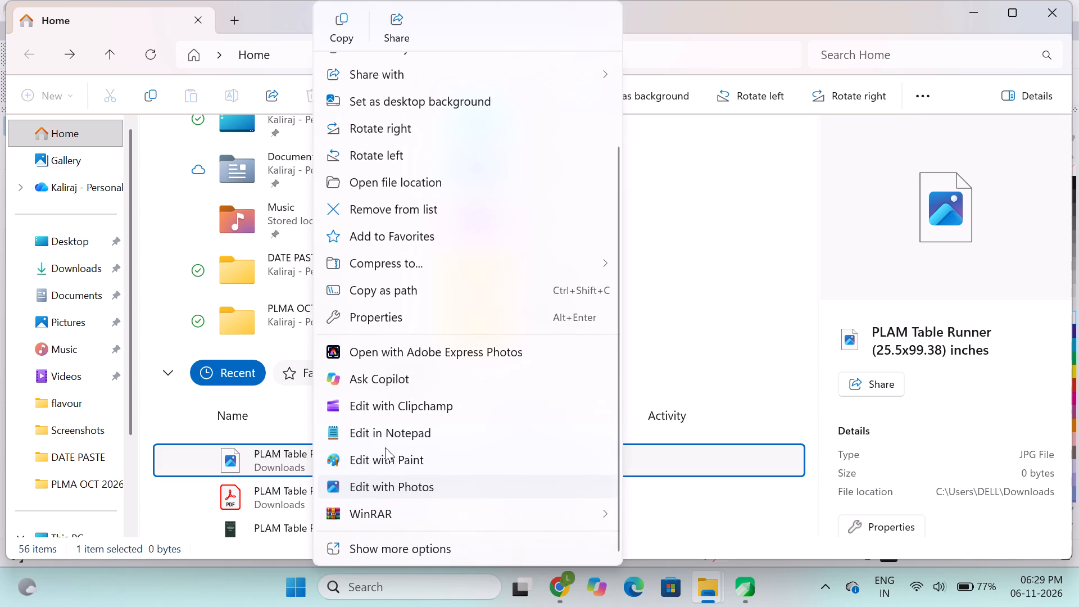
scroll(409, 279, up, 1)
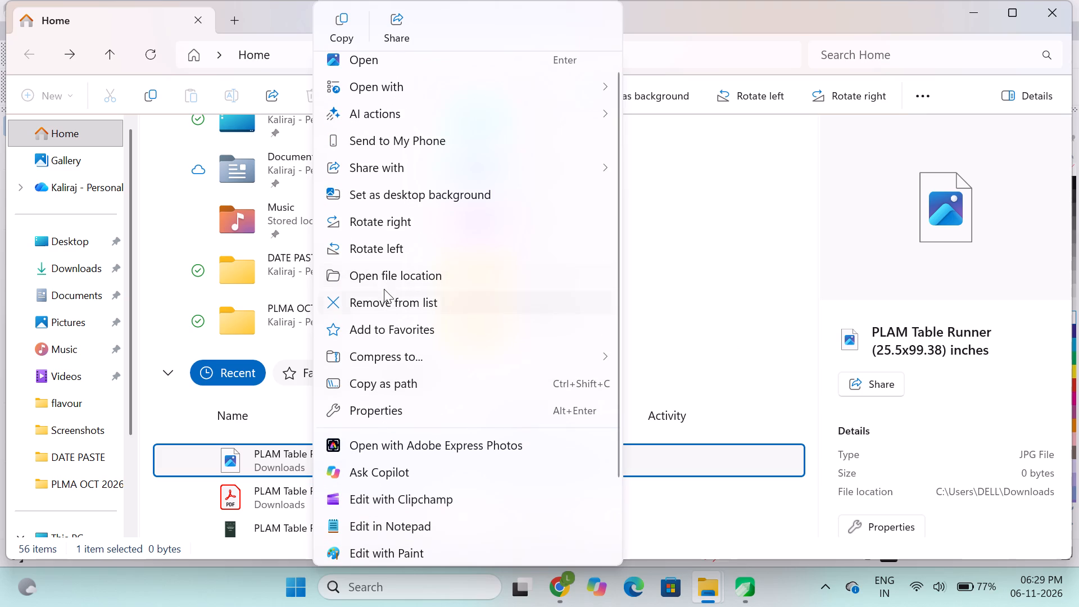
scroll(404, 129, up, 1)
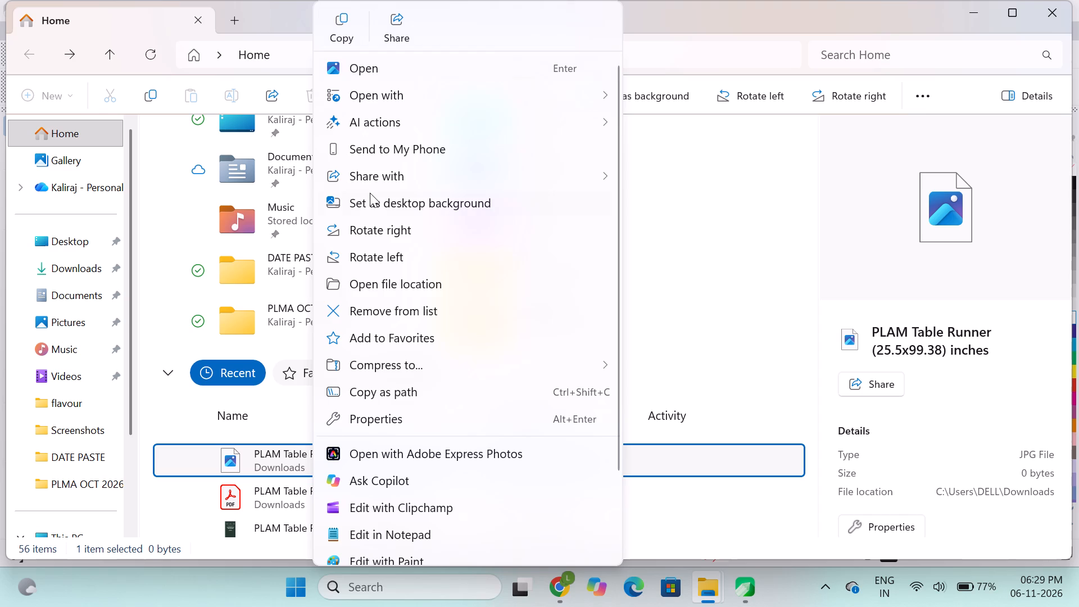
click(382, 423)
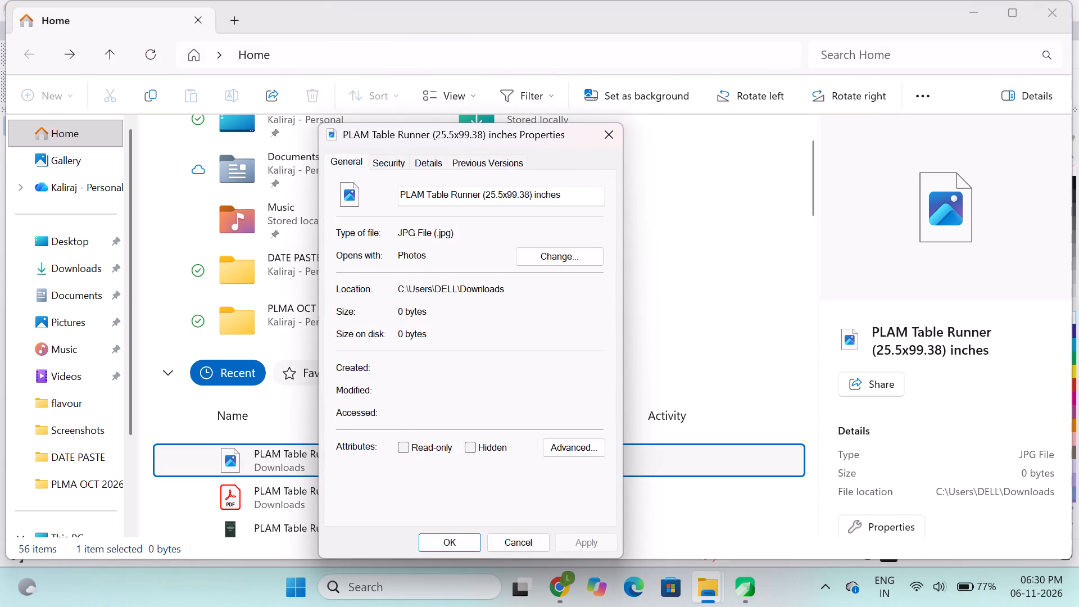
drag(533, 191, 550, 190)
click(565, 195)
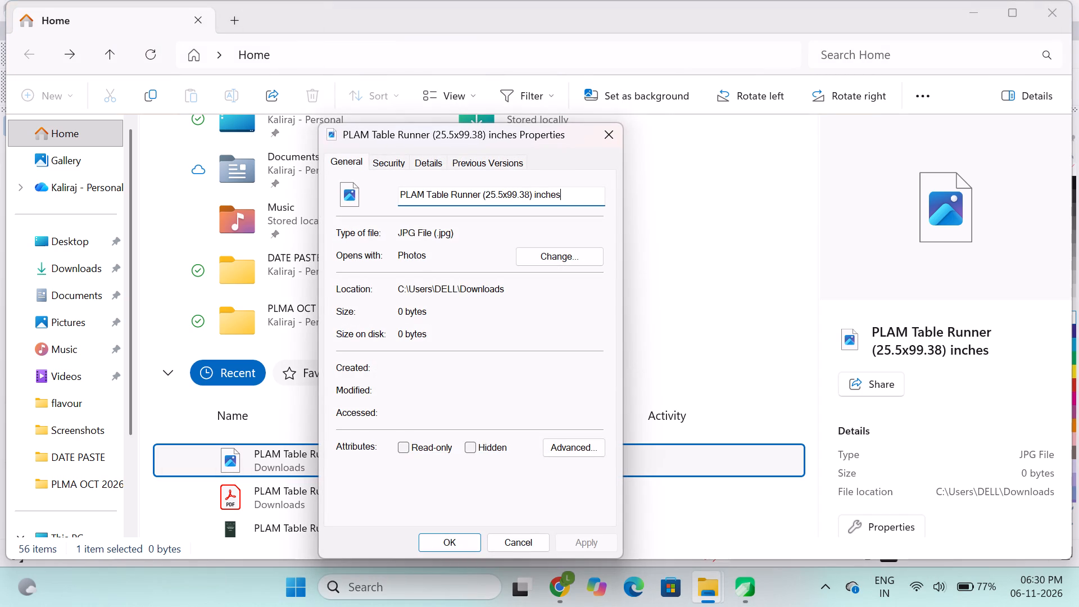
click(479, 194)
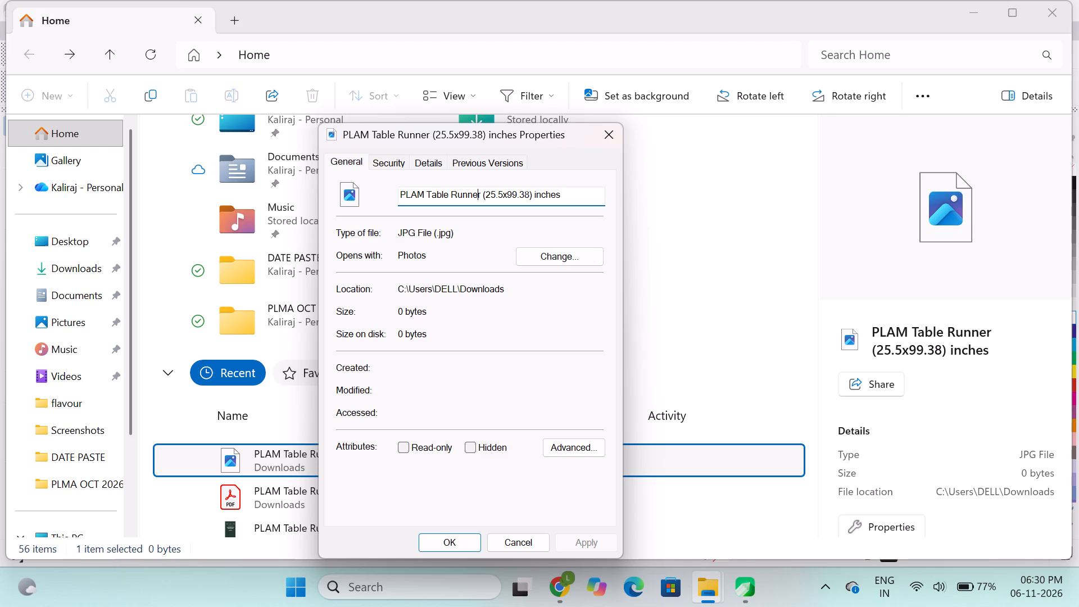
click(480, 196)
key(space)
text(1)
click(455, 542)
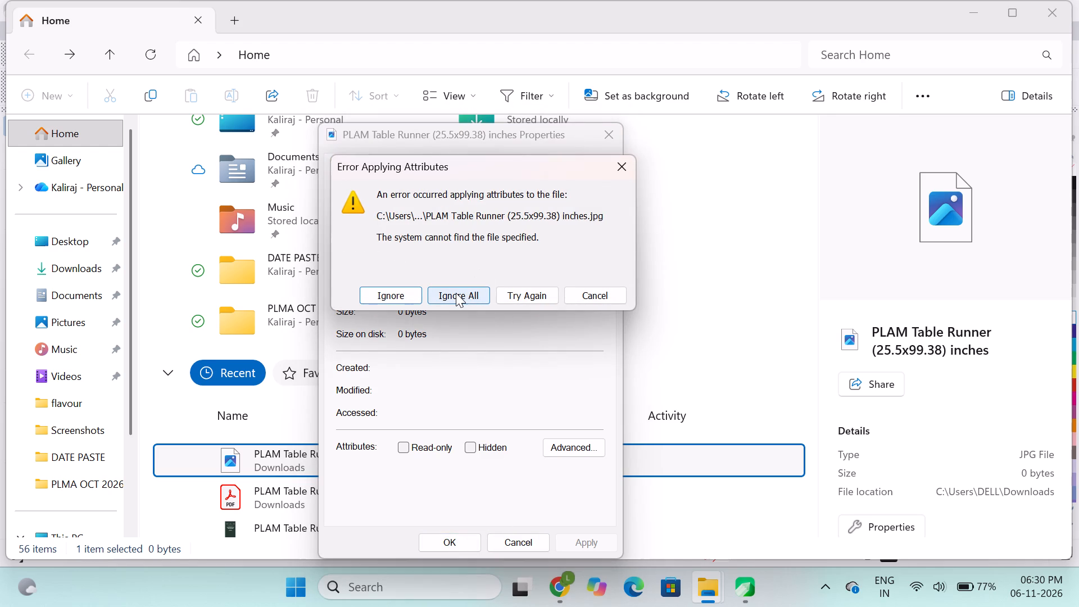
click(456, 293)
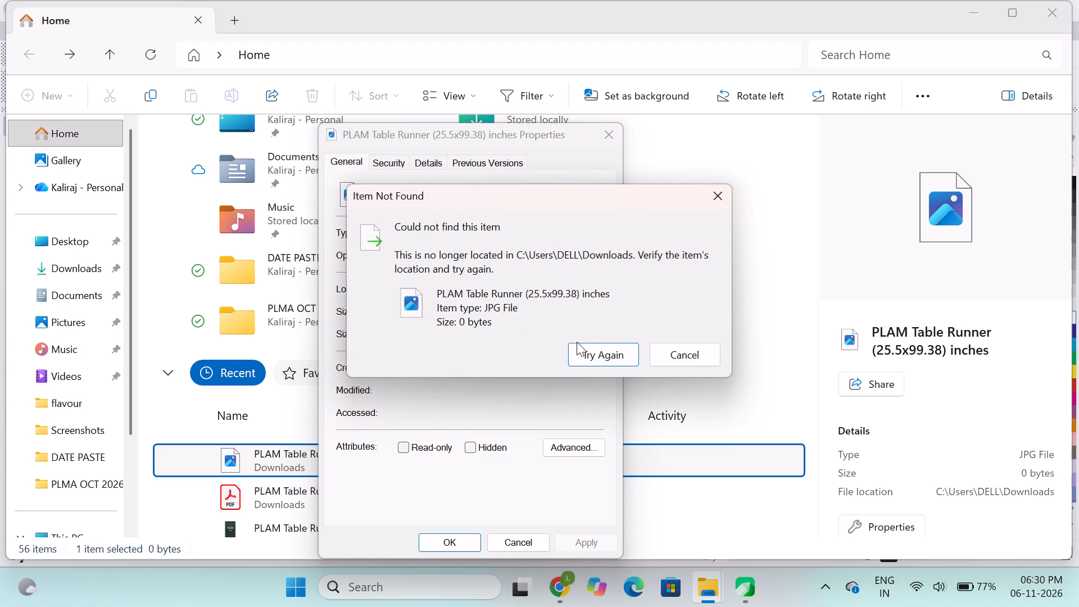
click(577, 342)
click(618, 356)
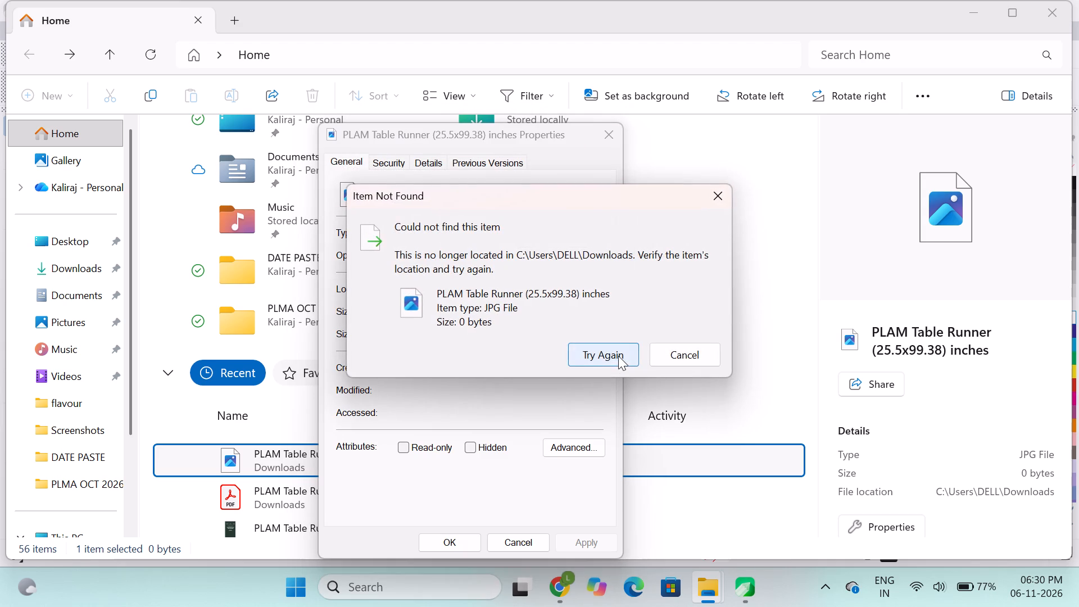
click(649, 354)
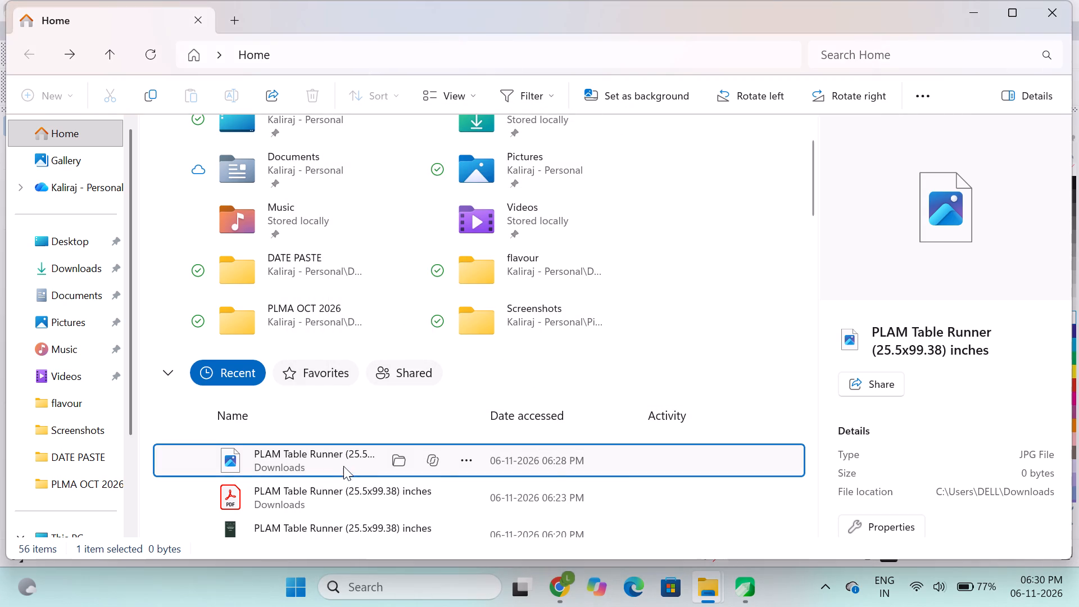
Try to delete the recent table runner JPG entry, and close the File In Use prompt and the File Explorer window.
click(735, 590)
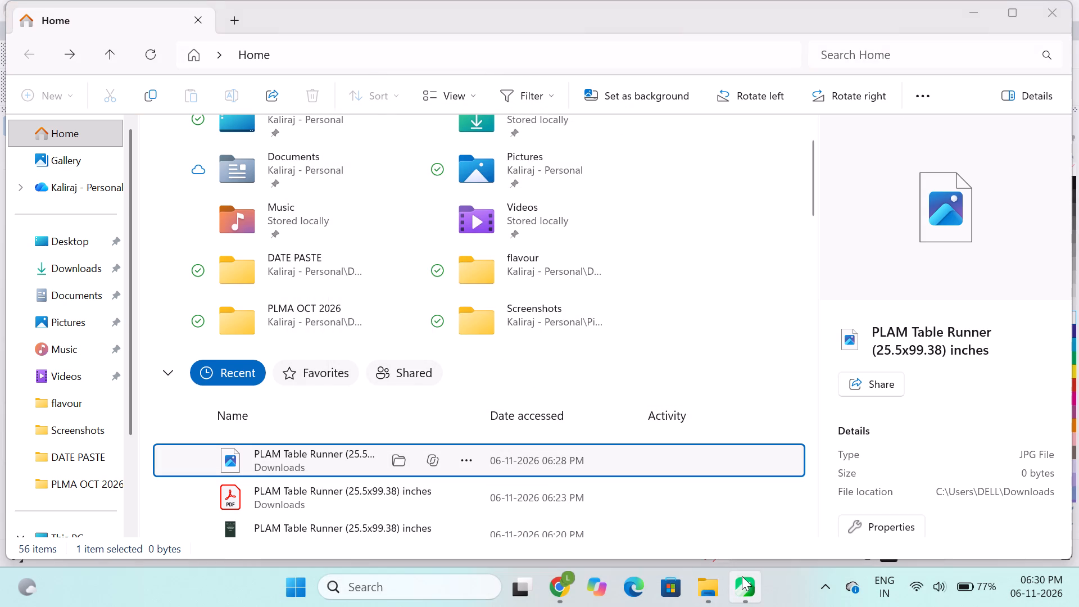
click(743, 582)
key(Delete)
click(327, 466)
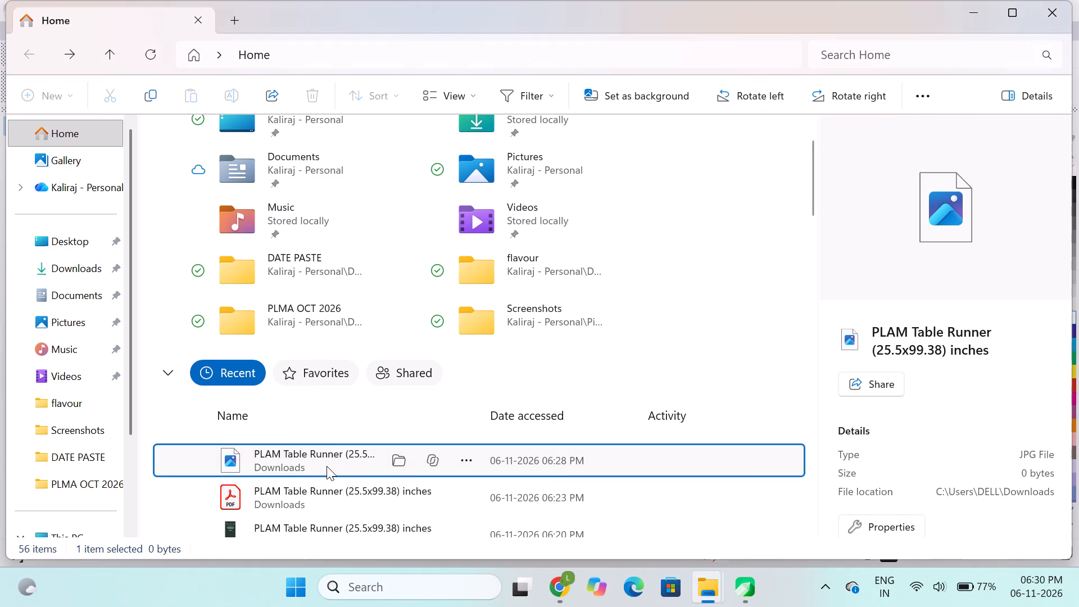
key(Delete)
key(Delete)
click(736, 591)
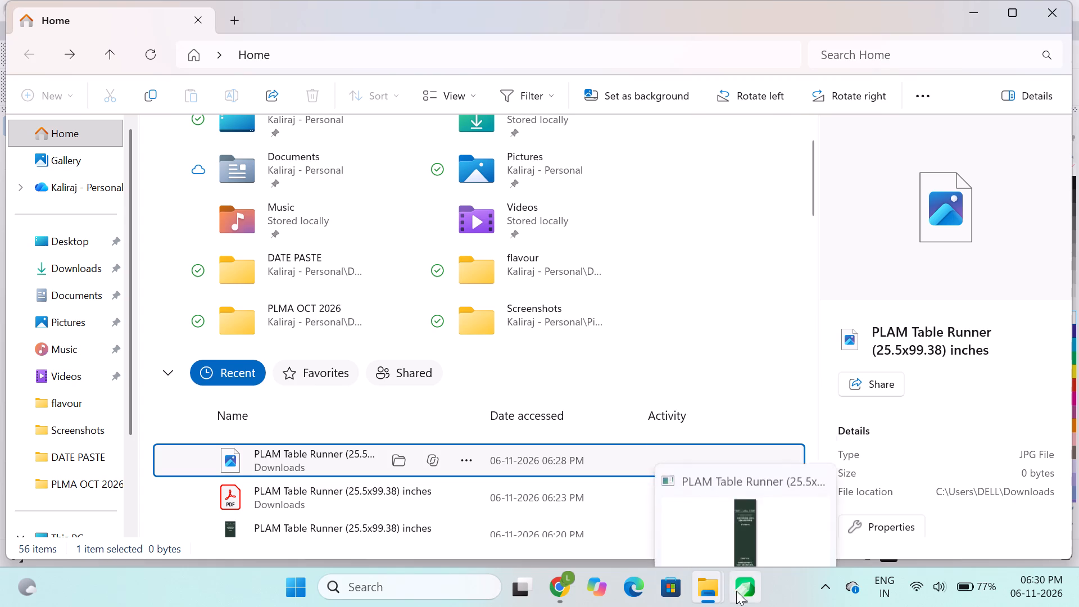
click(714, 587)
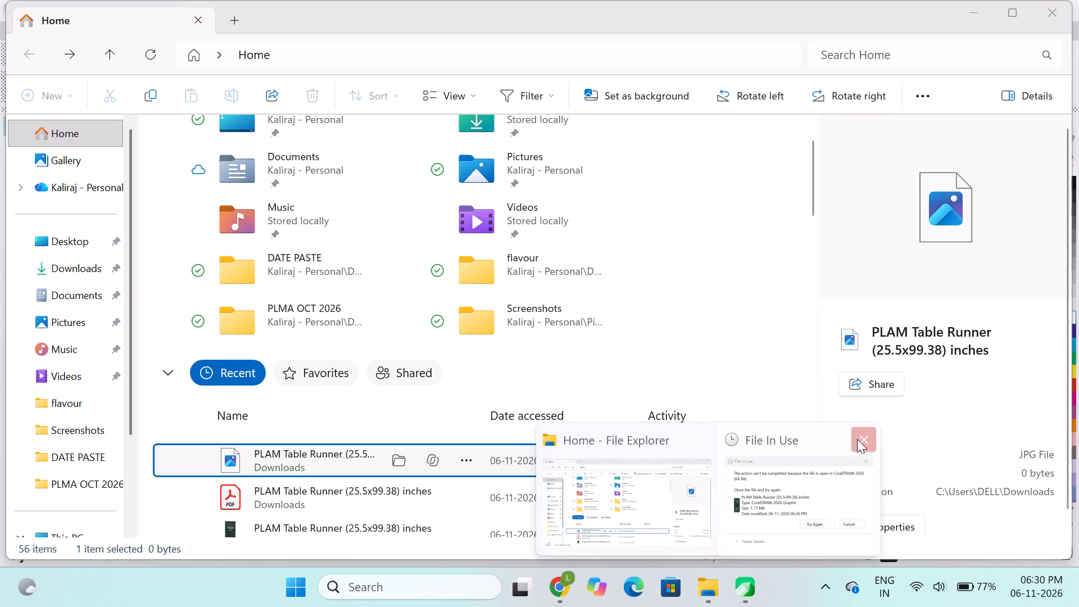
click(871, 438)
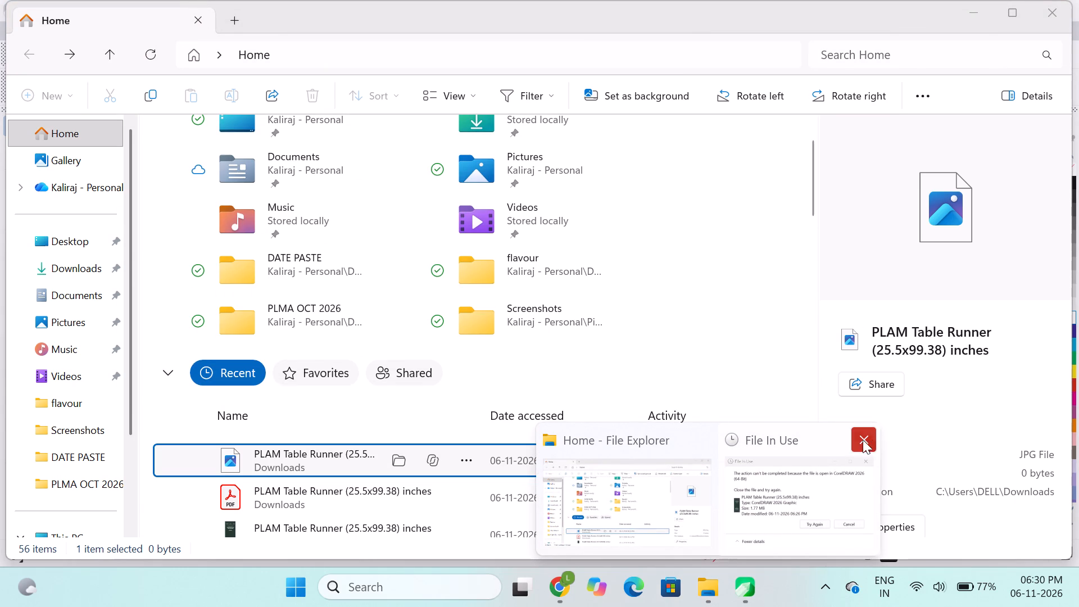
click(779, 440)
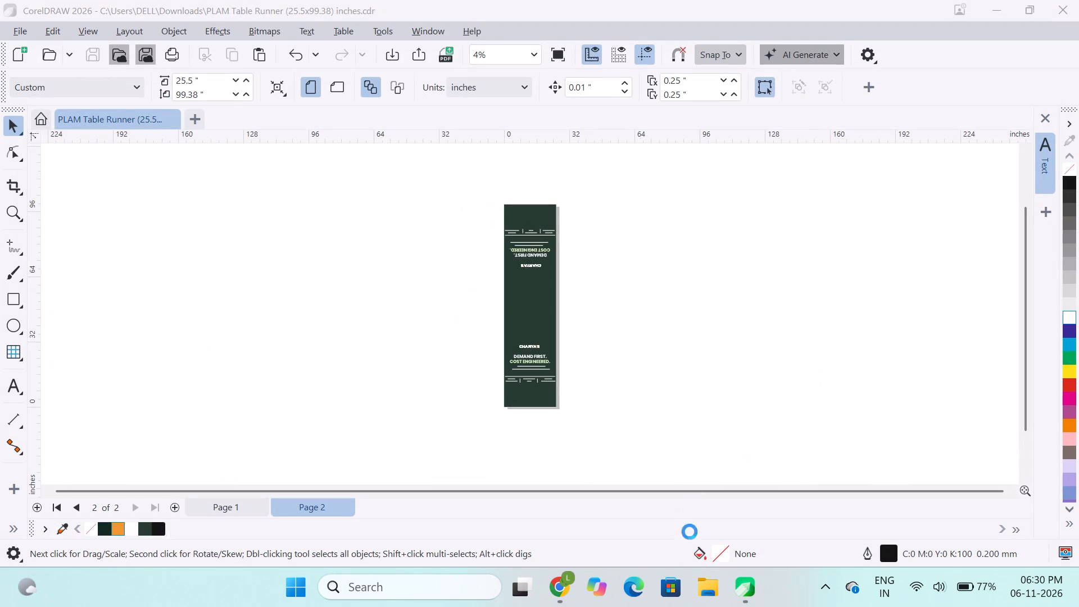
Reopen File Explorer's Home, open the recent PLAM Table Runner (25.5x99.38) inches JPG in Photos to check it, and close the viewer.
click(718, 590)
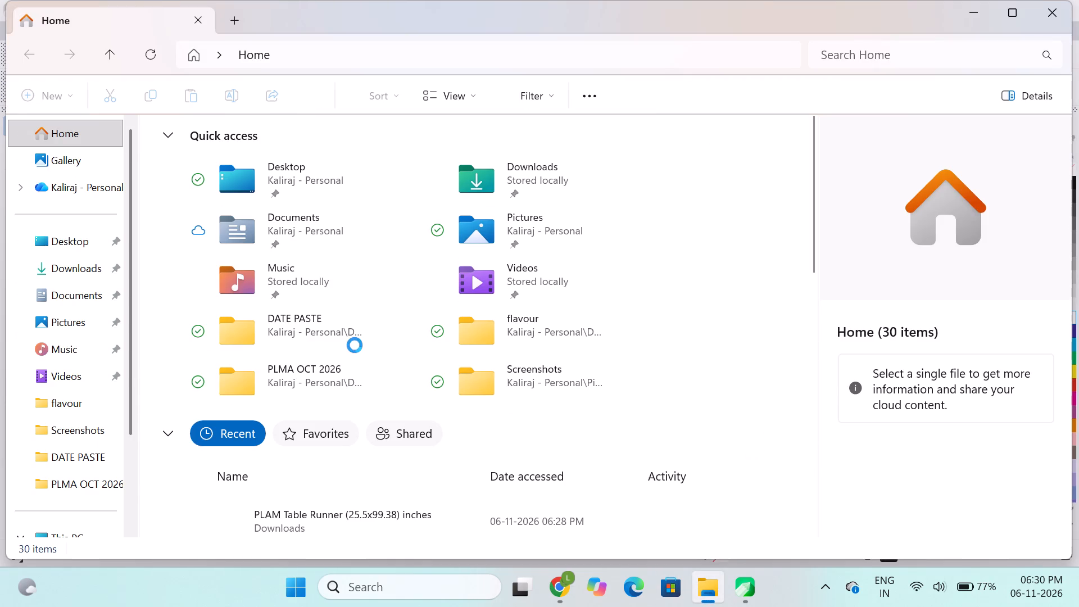
scroll(290, 505, down, 2)
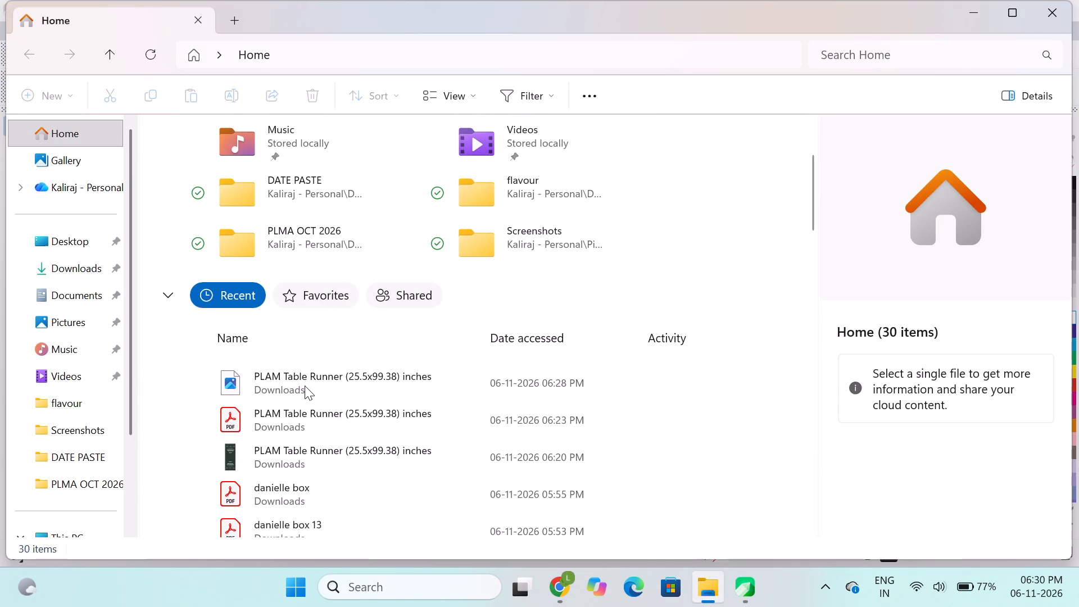
click(305, 386)
double_click(305, 386)
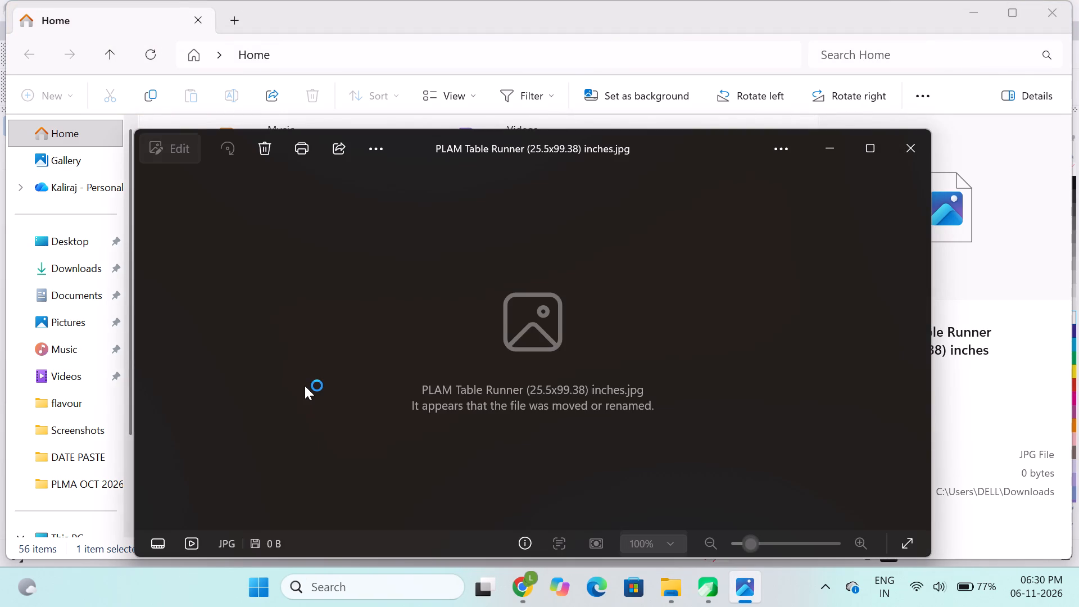
click(899, 141)
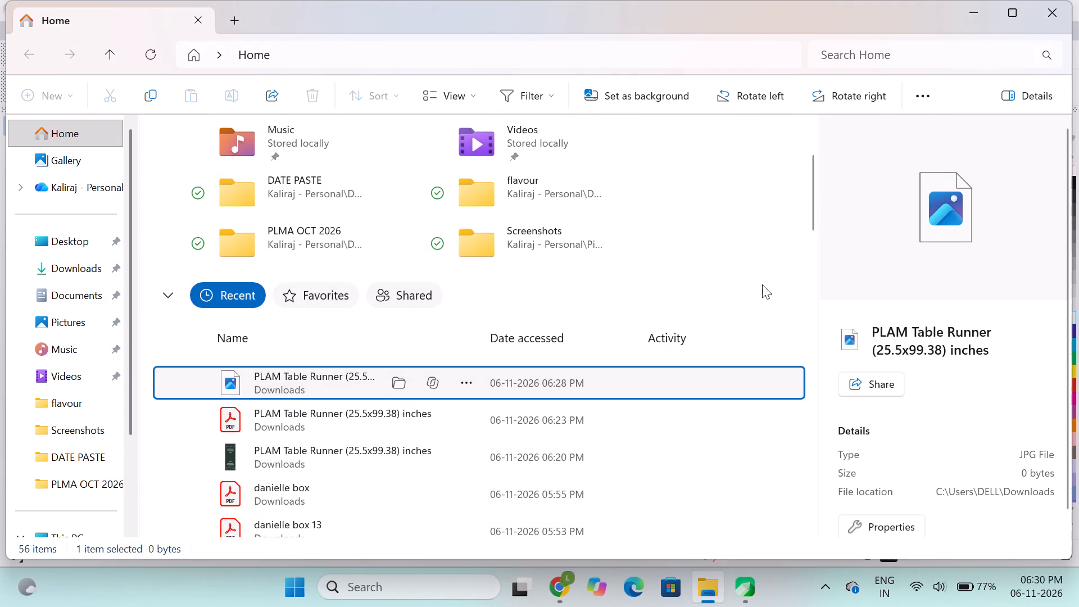
Switch to CorelDRAW, examine the Export dialog's file formats, previously used file names and the Downloads contents, and close the dialog.
click(742, 594)
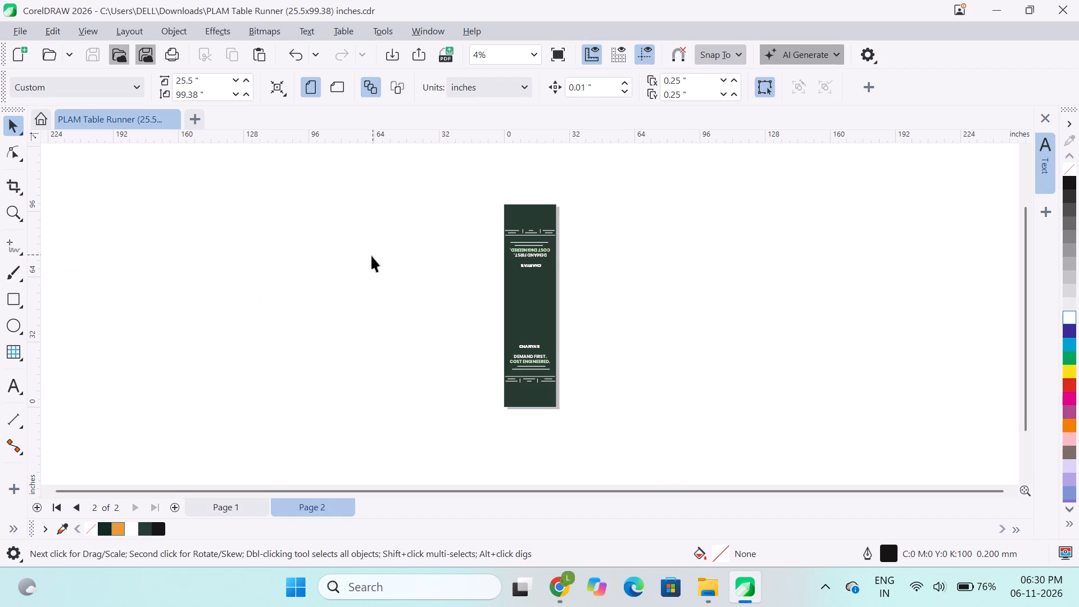
key(ctrl+e)
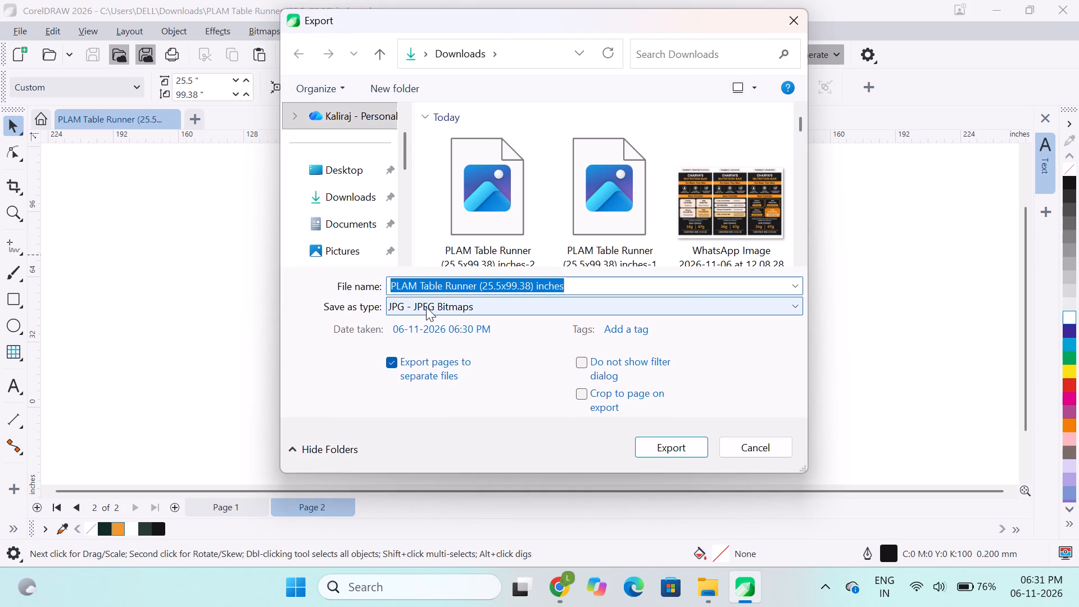
click(426, 307)
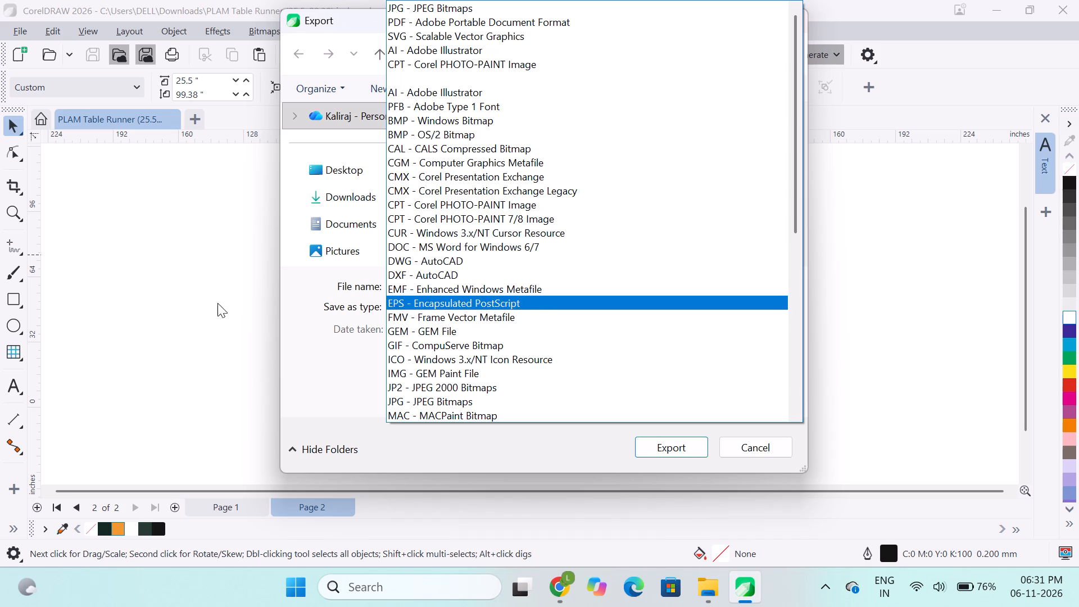
click(187, 302)
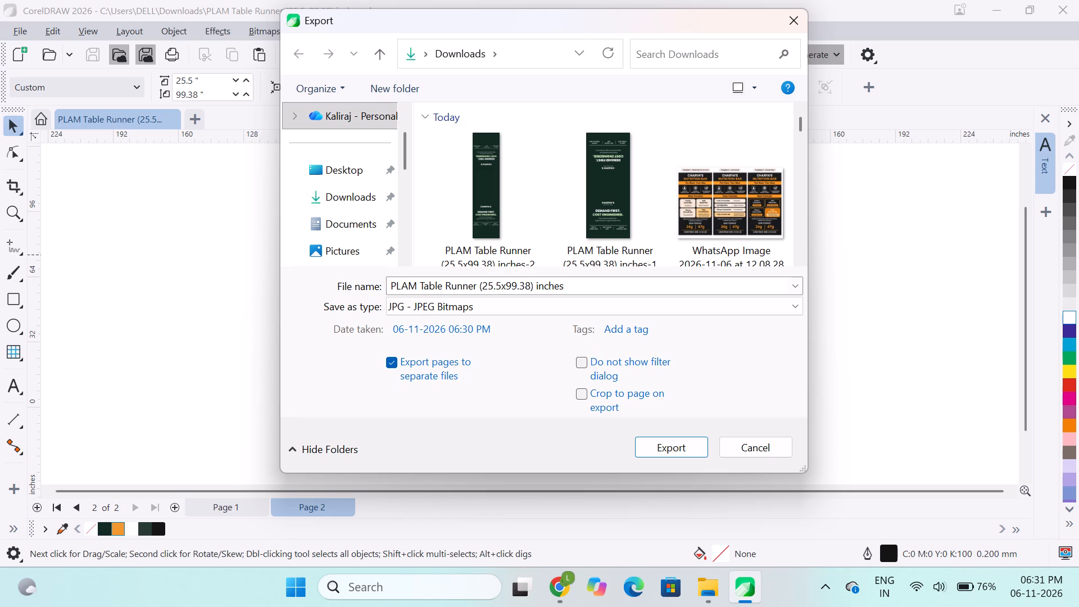
click(798, 286)
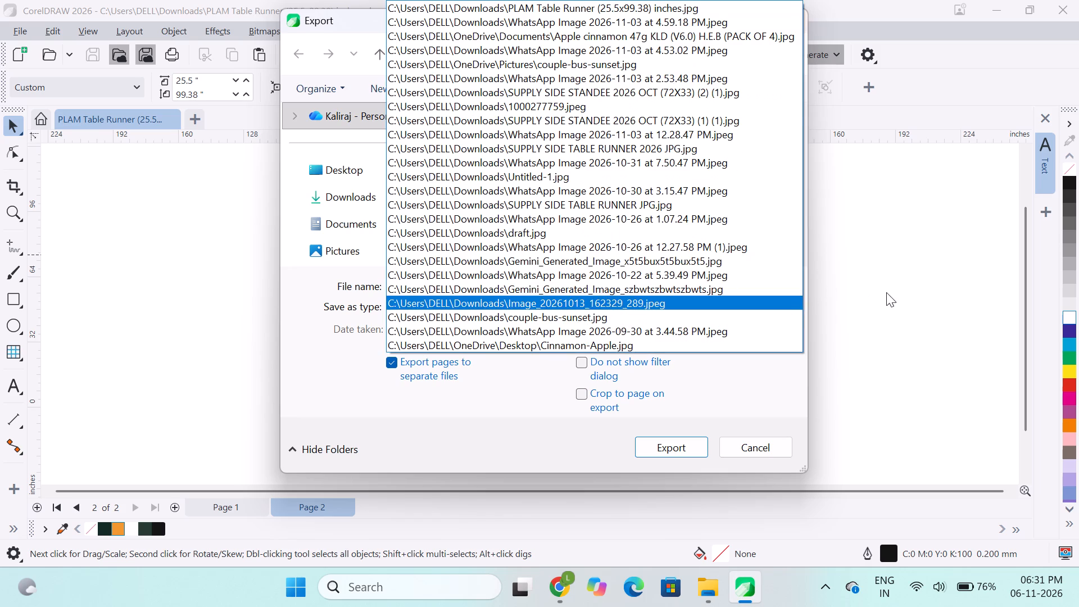
click(887, 291)
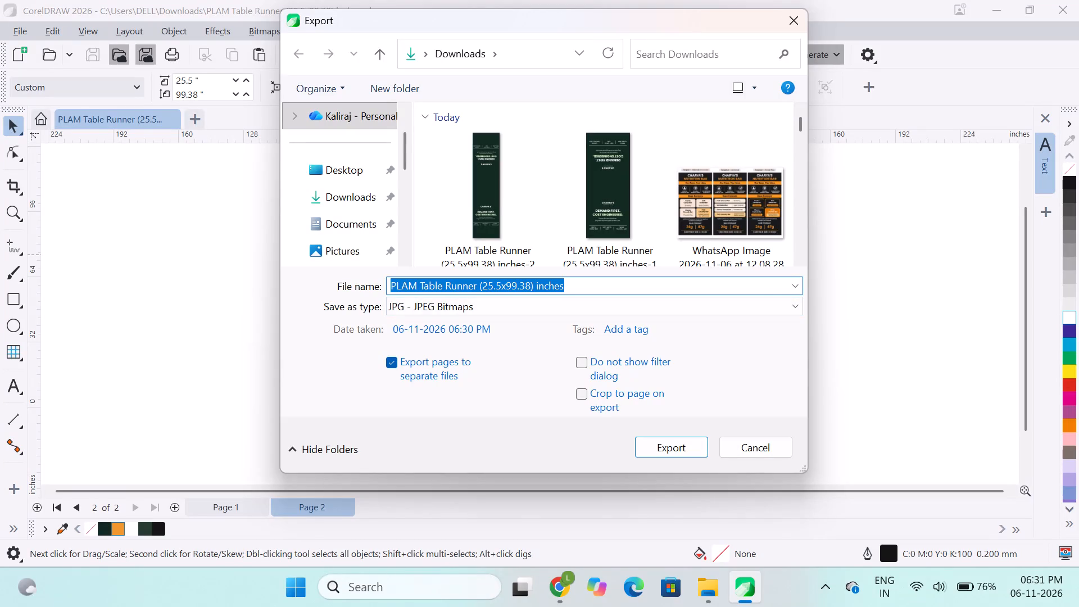
click(794, 286)
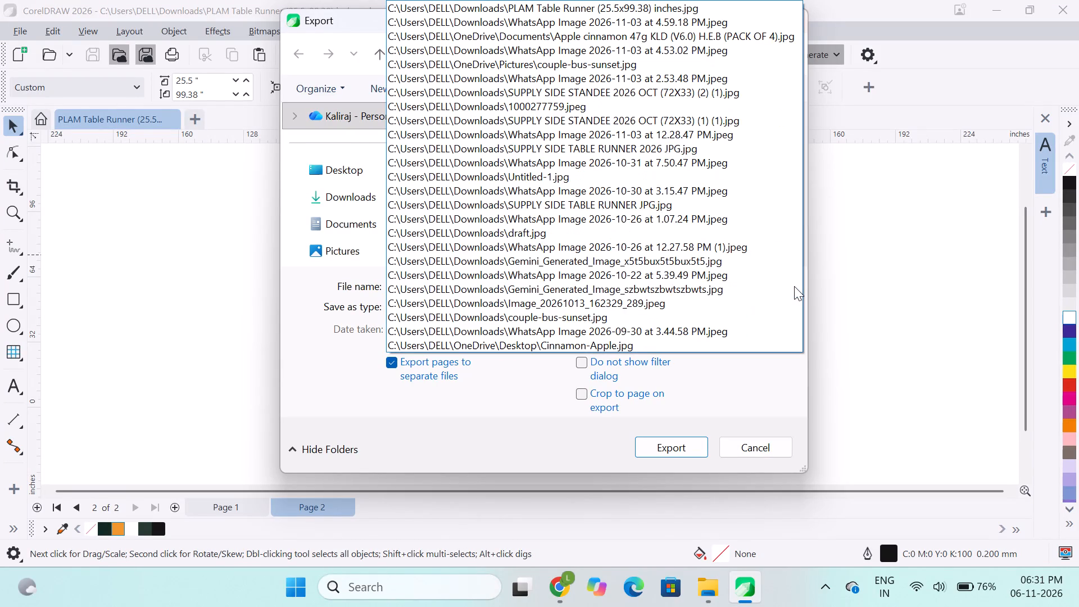
click(845, 312)
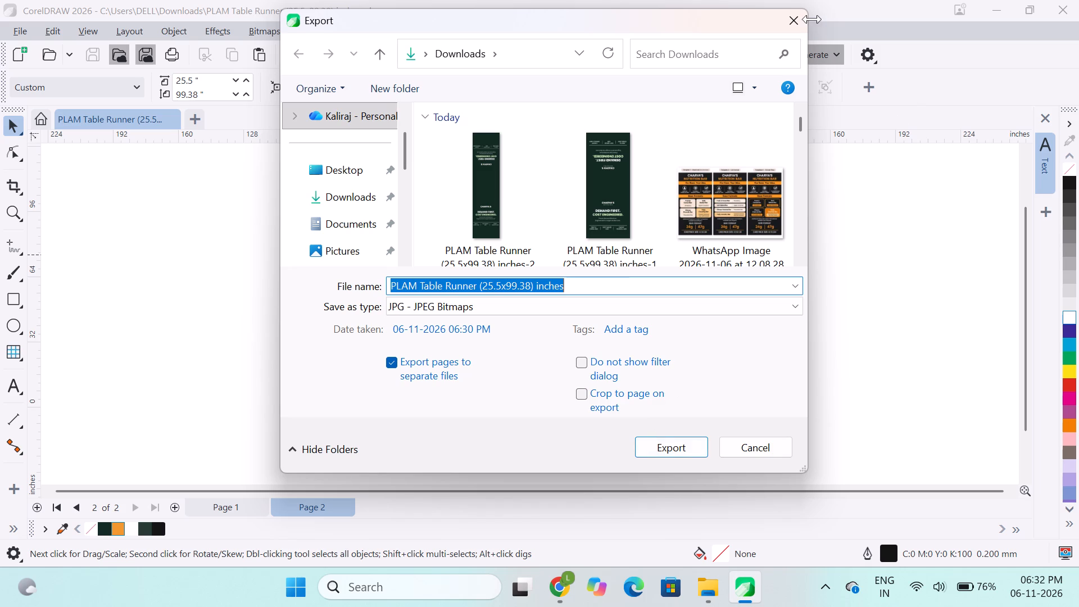
click(796, 16)
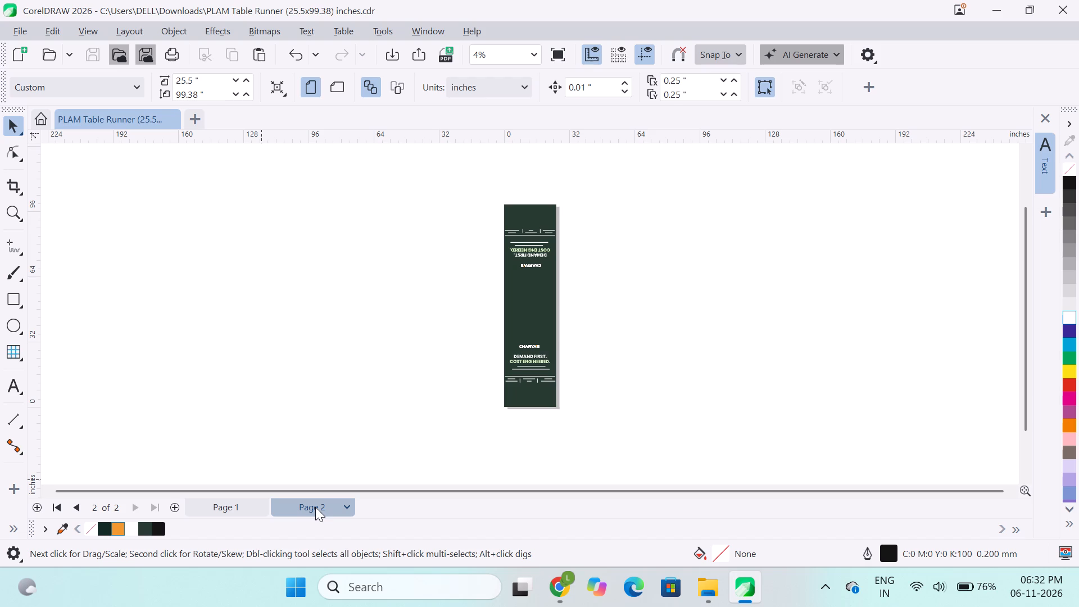
Examine the file formats offered in the Export dialog, try PDF - Adobe Portable Document Format as the type, and close without exporting.
key(ctrl+e)
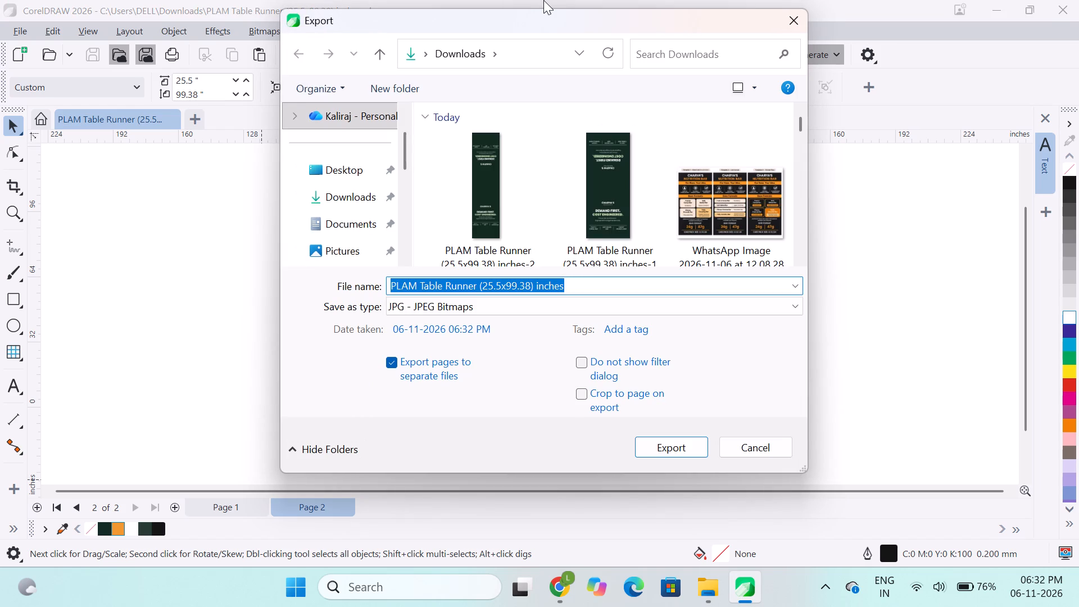
click(483, 298)
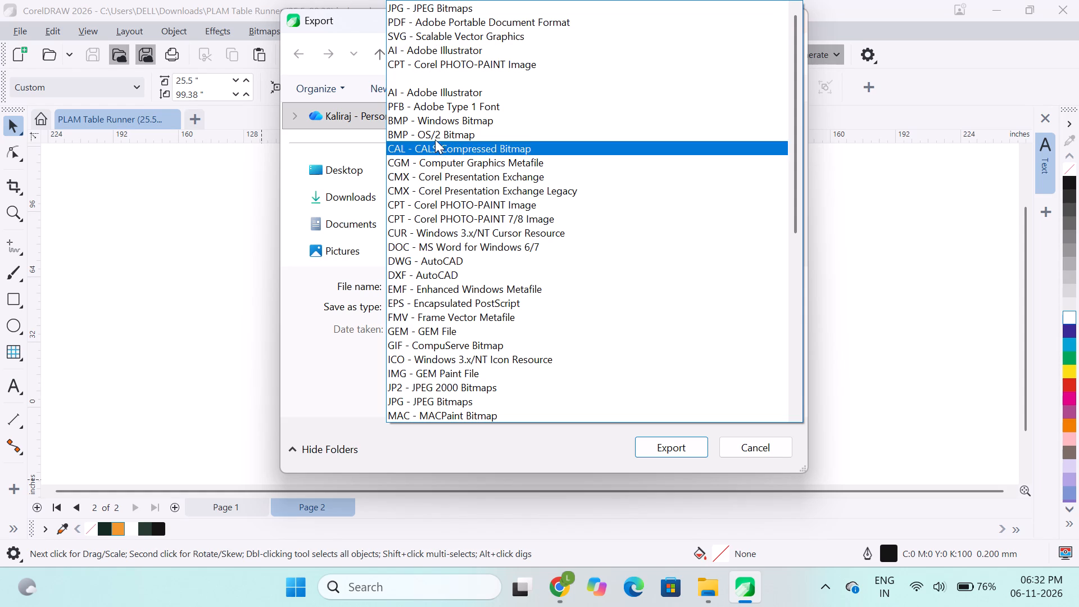
scroll(440, 15, up, 1)
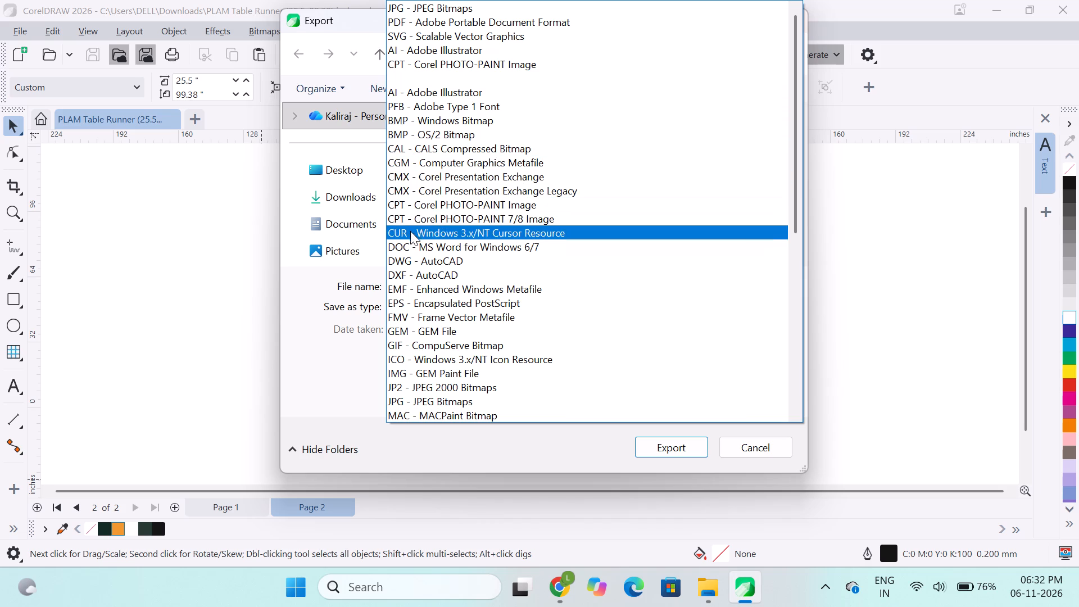
scroll(433, 368, down, 12)
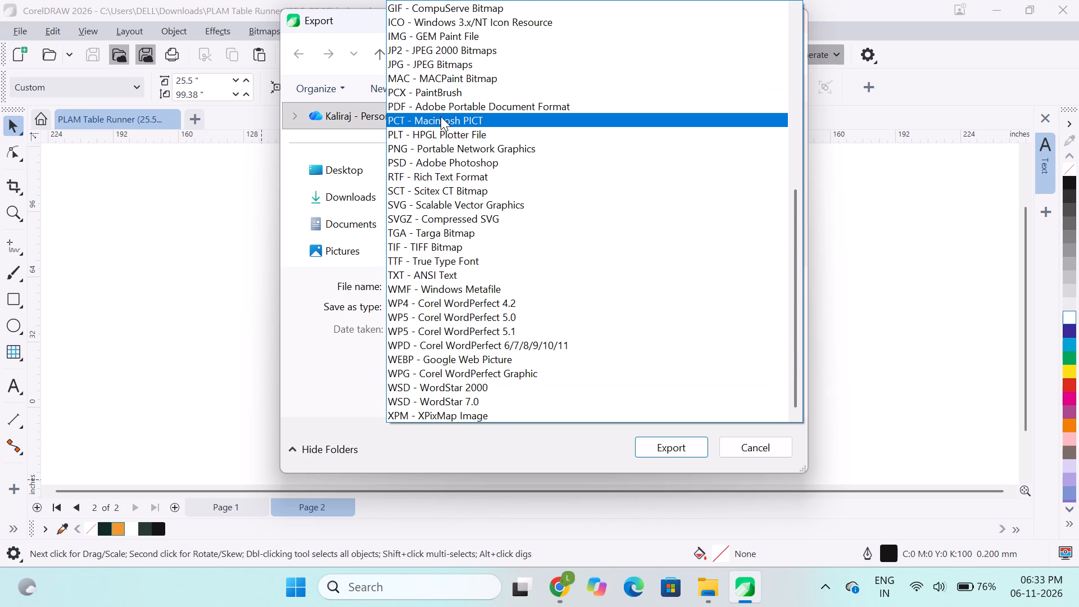
click(146, 297)
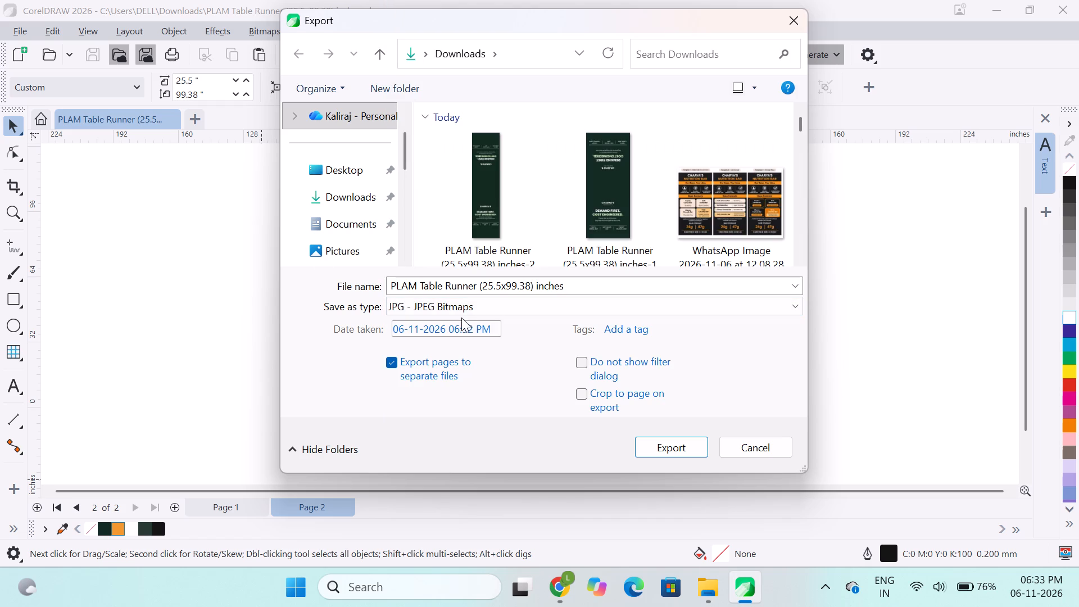
click(607, 304)
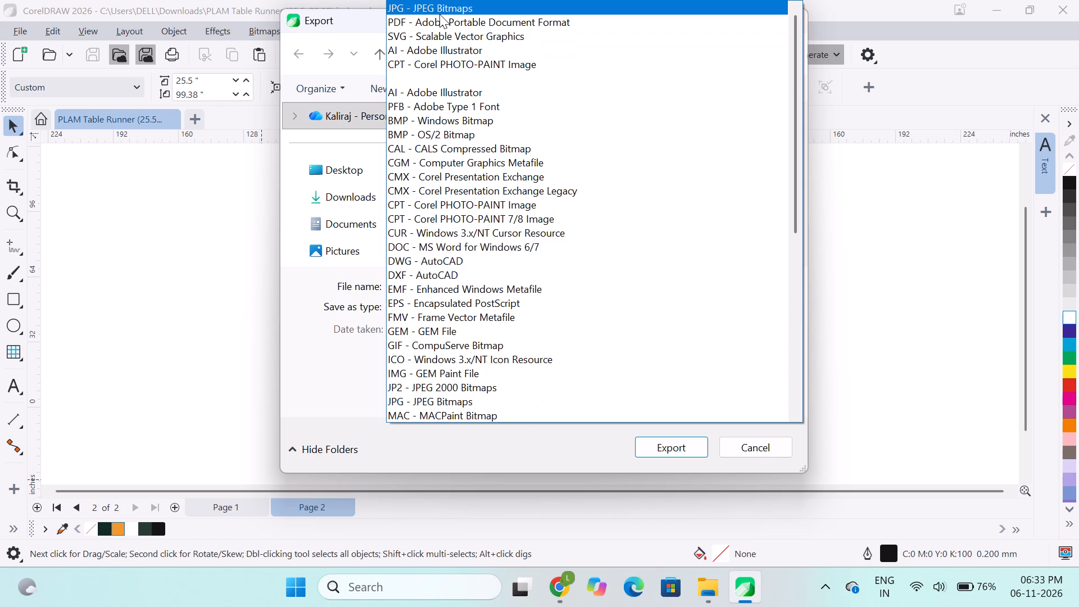
click(429, 27)
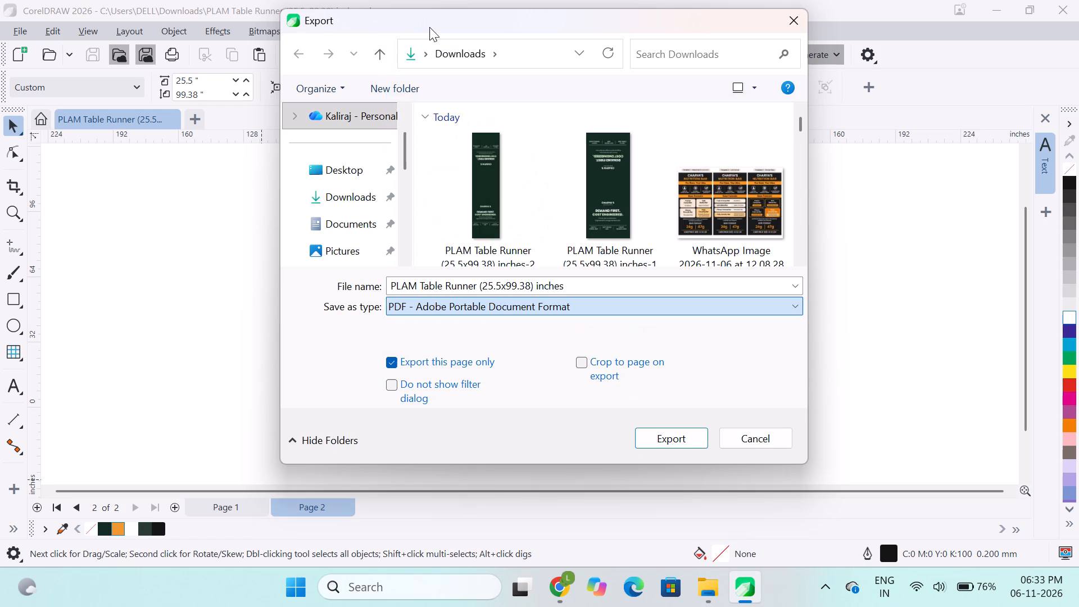
click(490, 312)
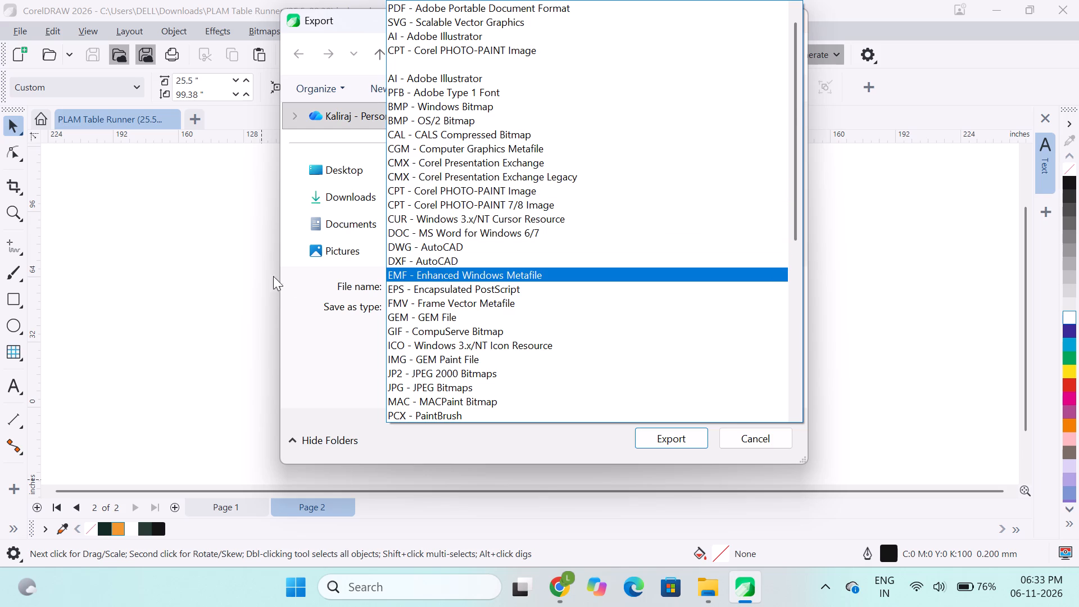
click(251, 276)
click(796, 28)
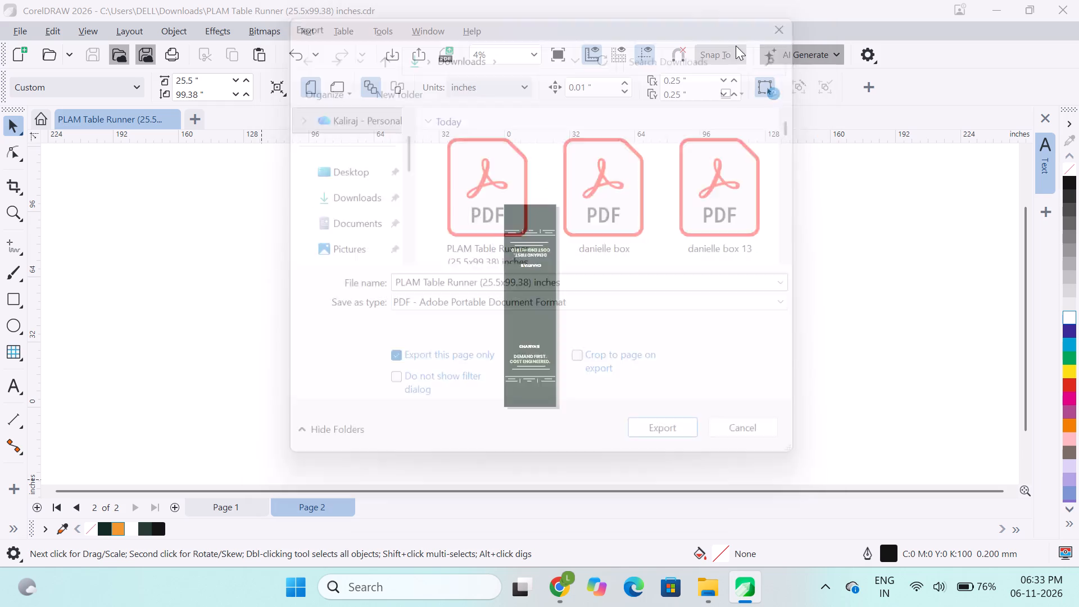
Check the Save As settings and the Downloads contents for the table runner drawing, and close the dialog without saving.
click(11, 24)
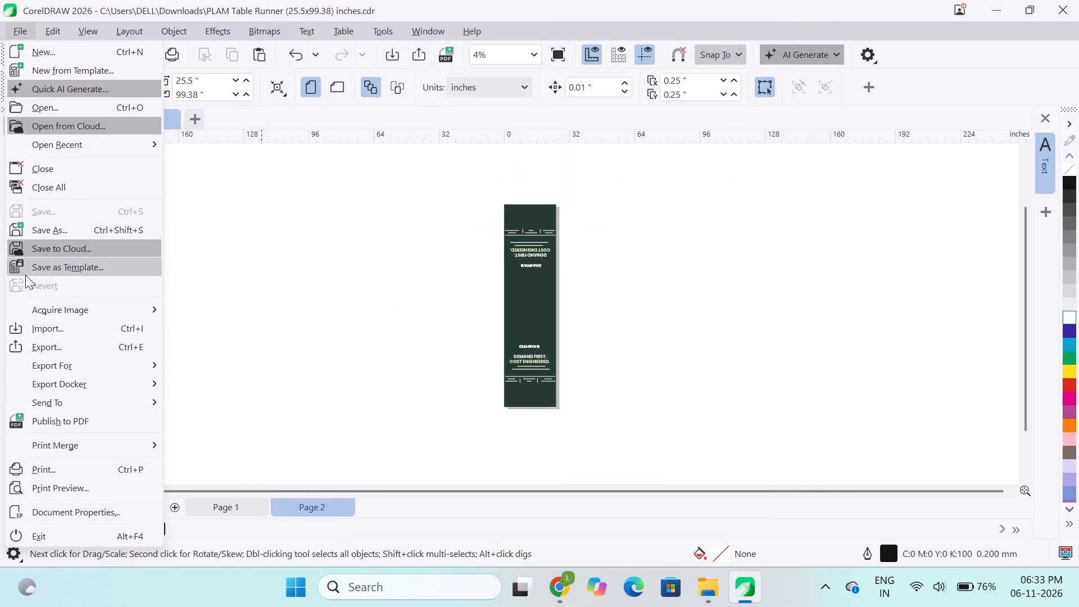
click(58, 234)
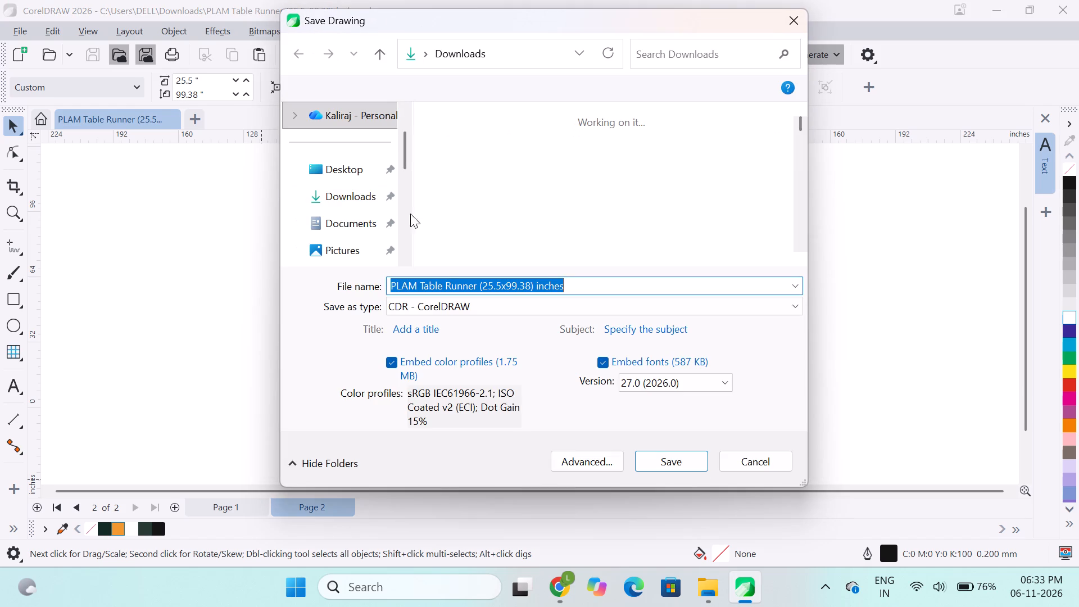
click(221, 283)
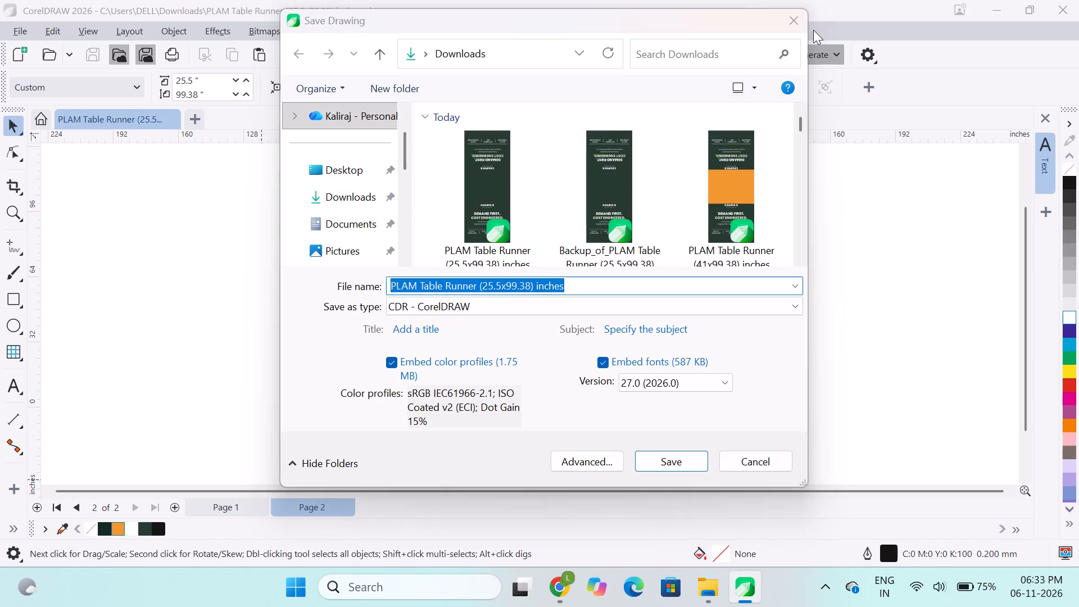
click(797, 22)
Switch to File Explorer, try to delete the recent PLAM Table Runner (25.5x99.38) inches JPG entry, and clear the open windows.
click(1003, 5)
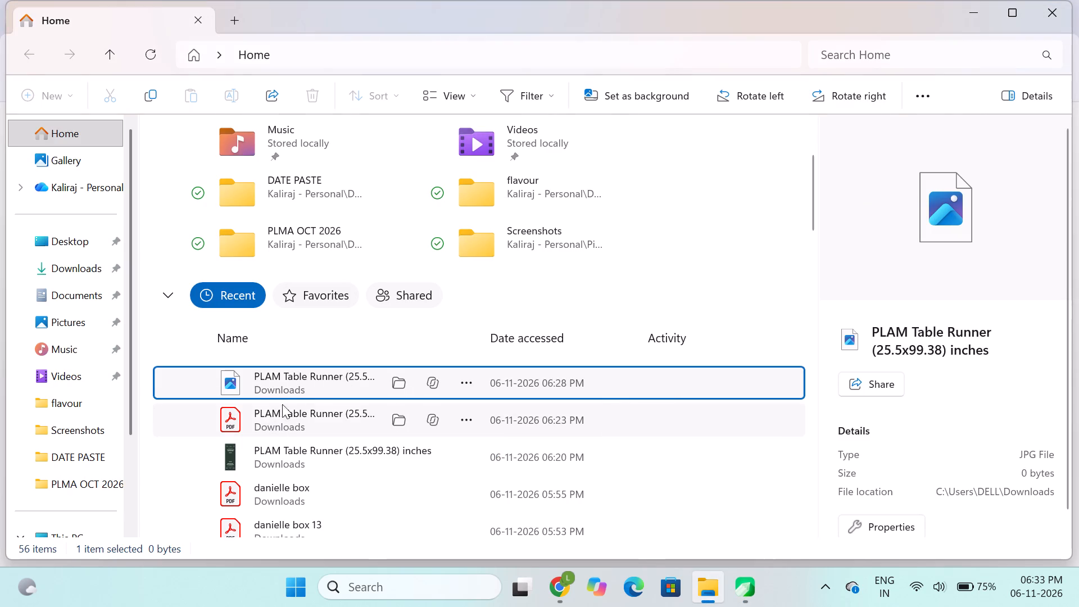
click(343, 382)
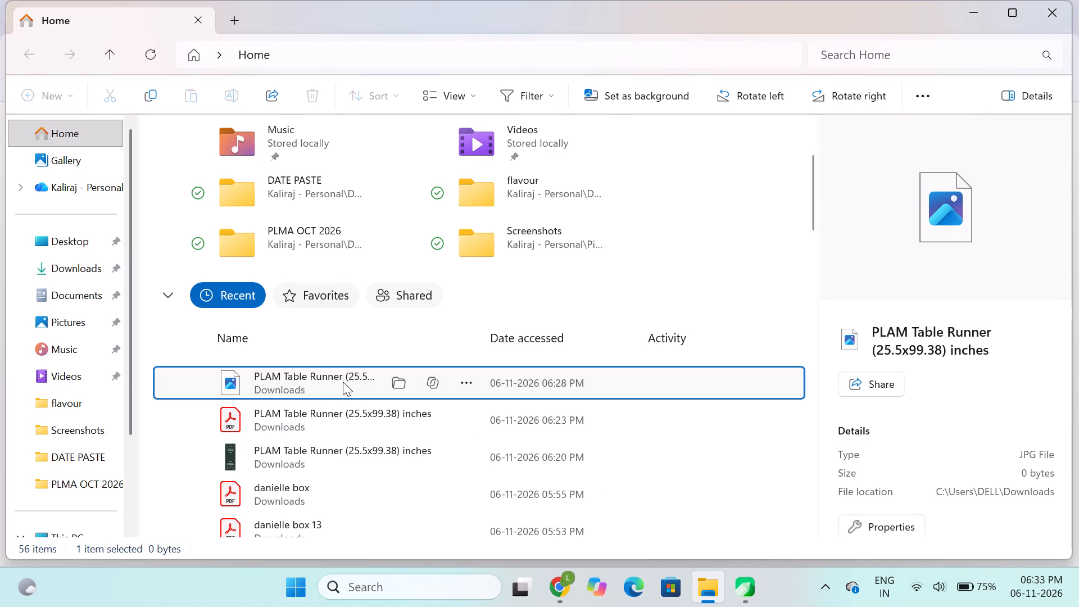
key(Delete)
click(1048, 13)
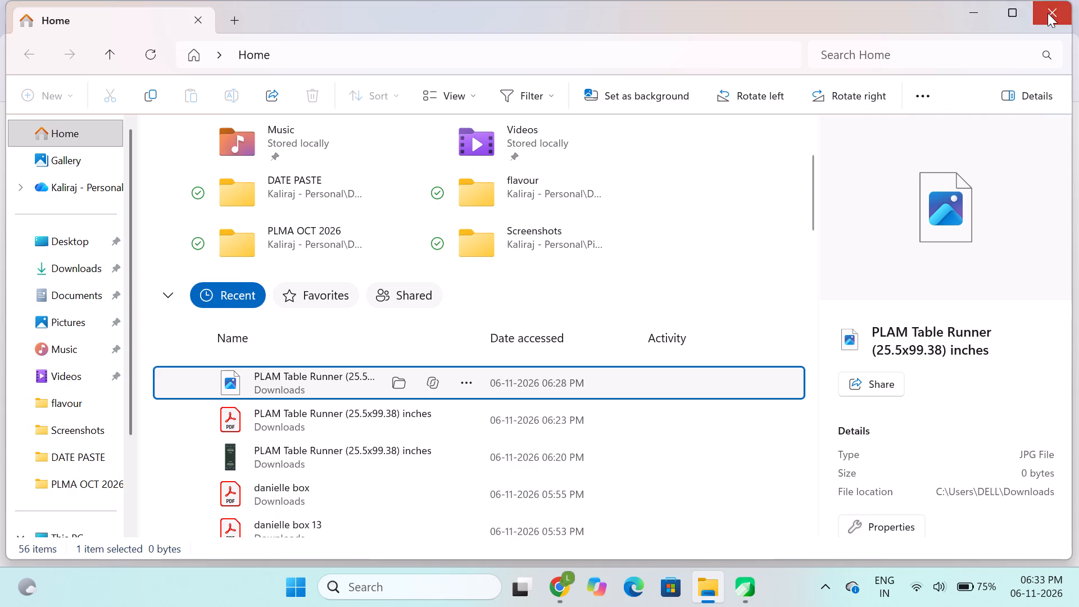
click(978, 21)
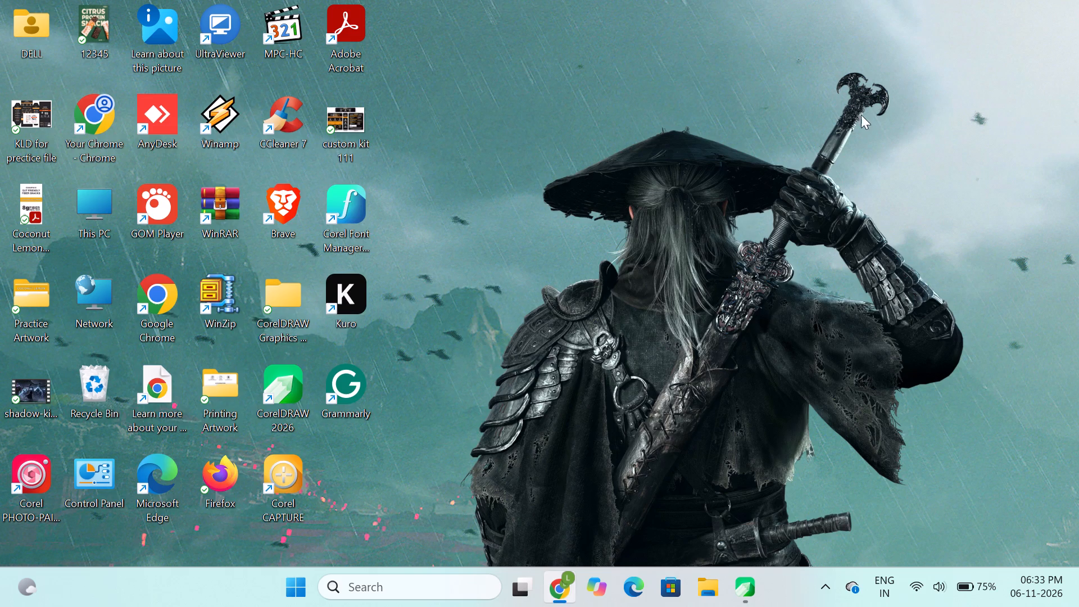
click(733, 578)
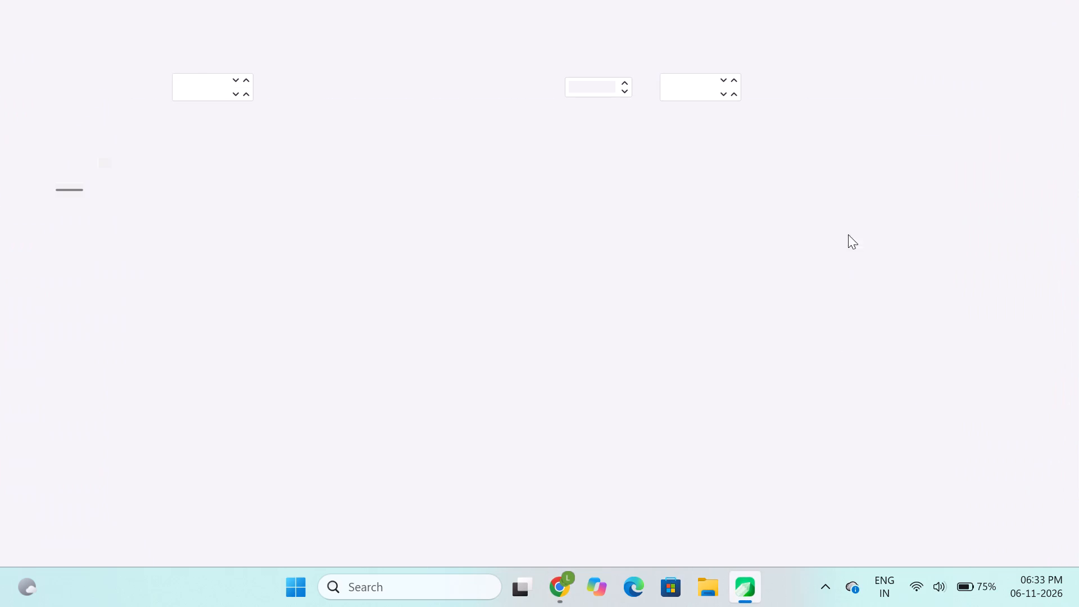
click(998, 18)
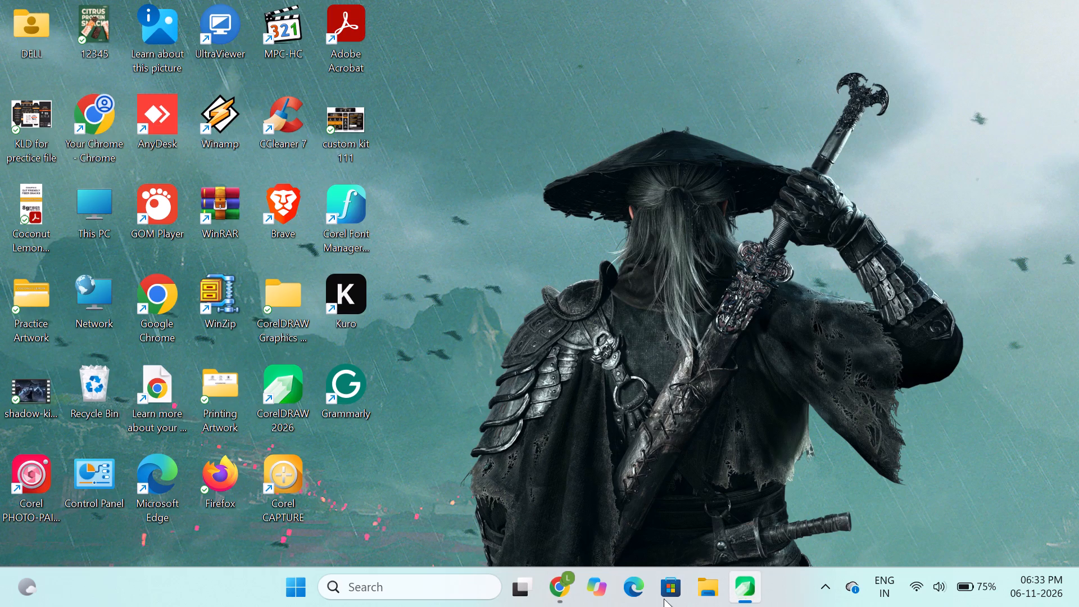
Reopen File Explorer's Home and remove the PLAM Table Runner (25.5x99.38) inches JPG entry from the recent files list.
click(692, 591)
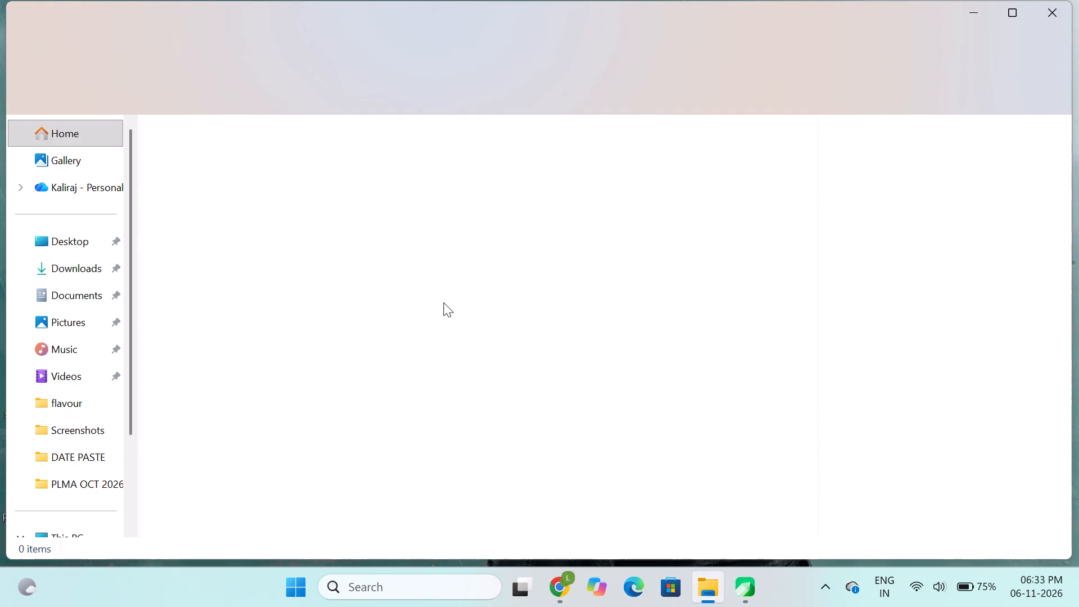
scroll(406, 513, down, 1)
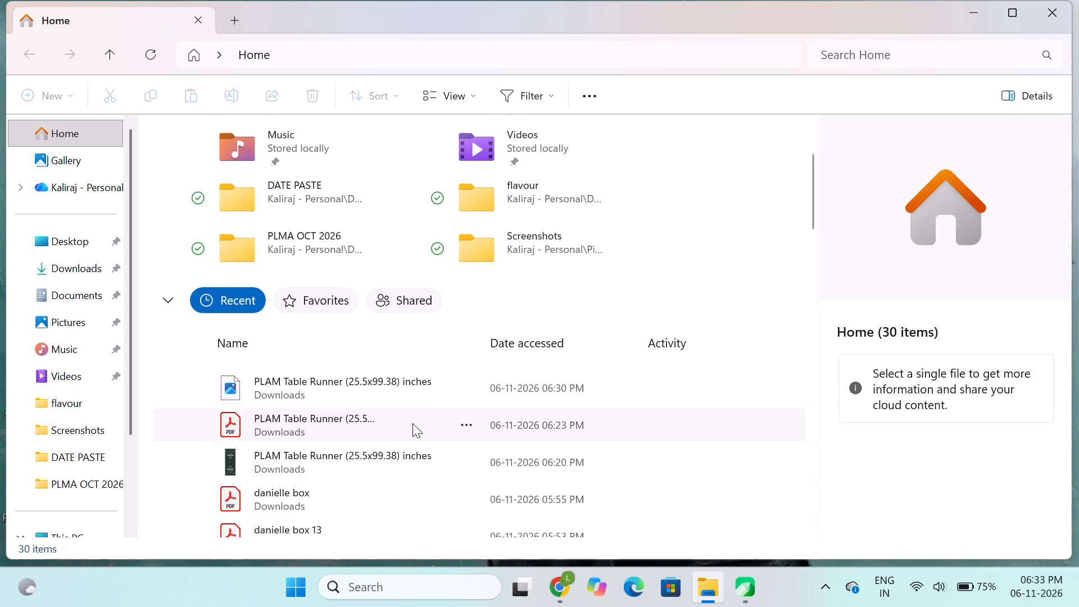
click(445, 383)
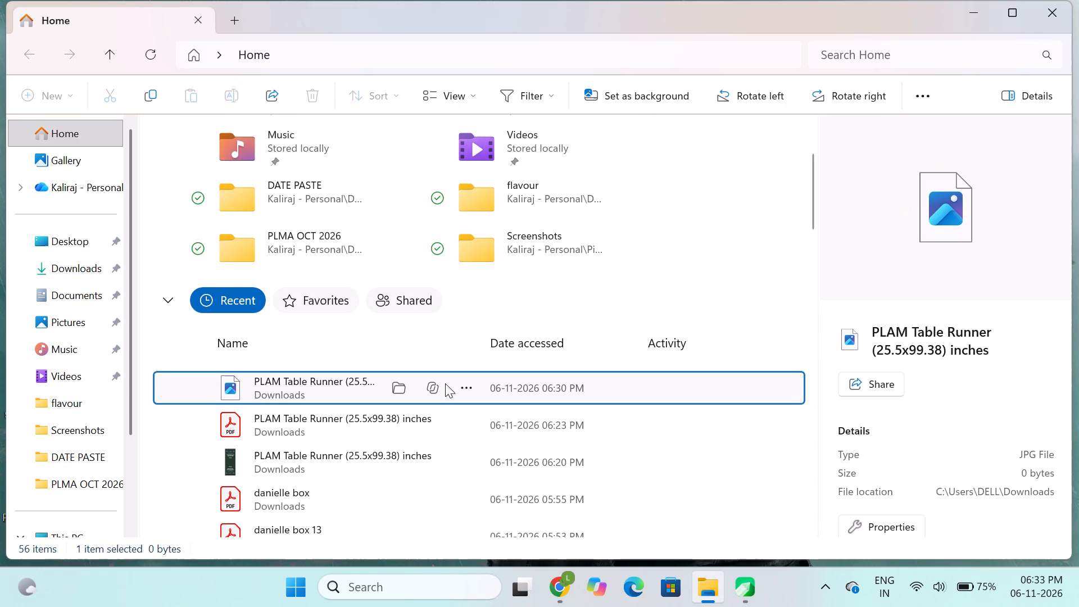
key(Delete)
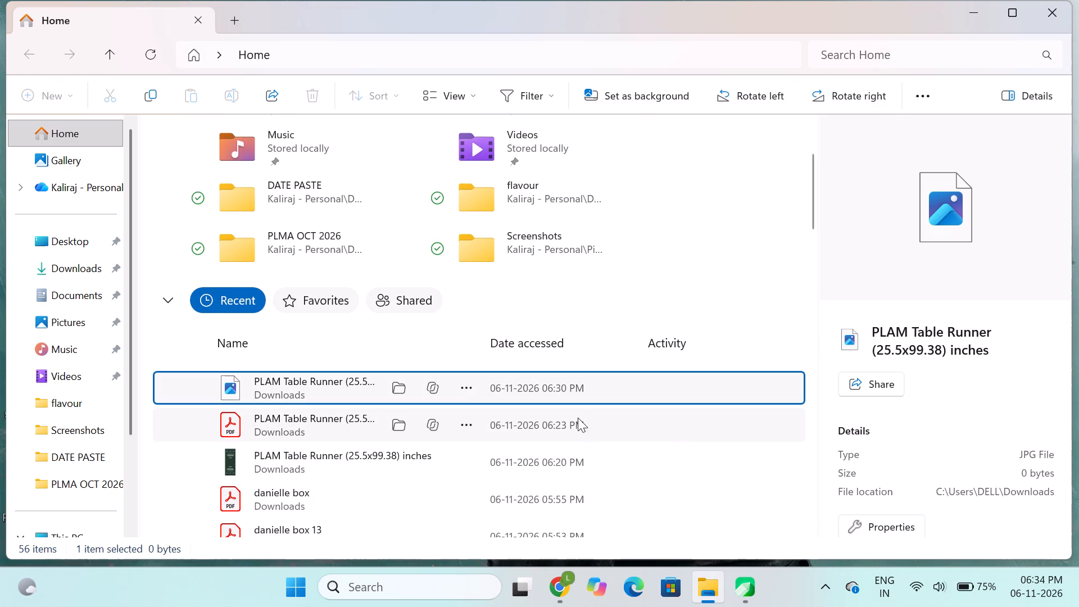
click(457, 384)
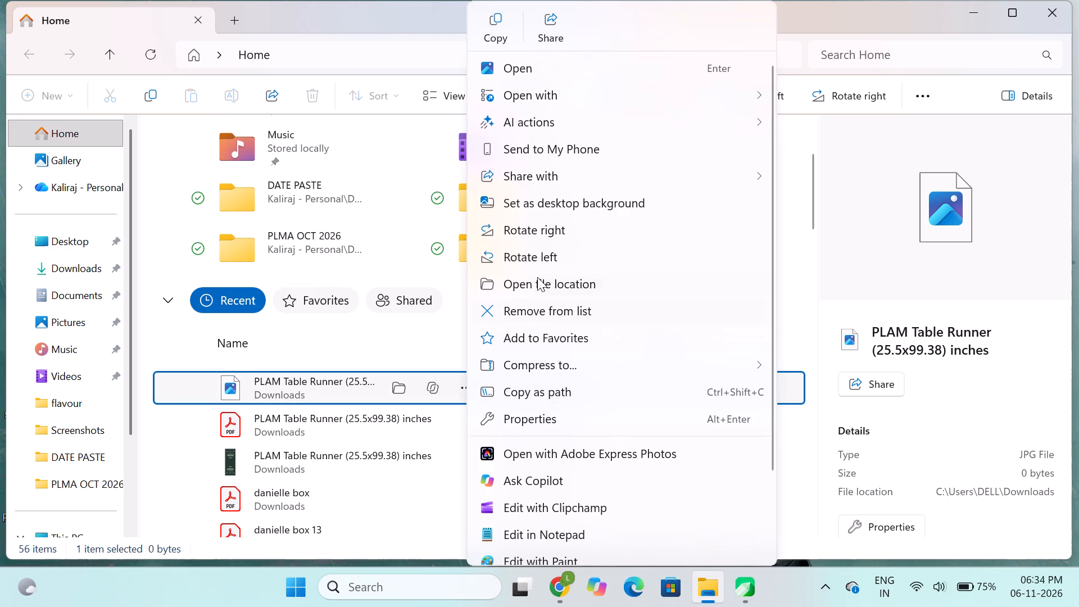
click(535, 314)
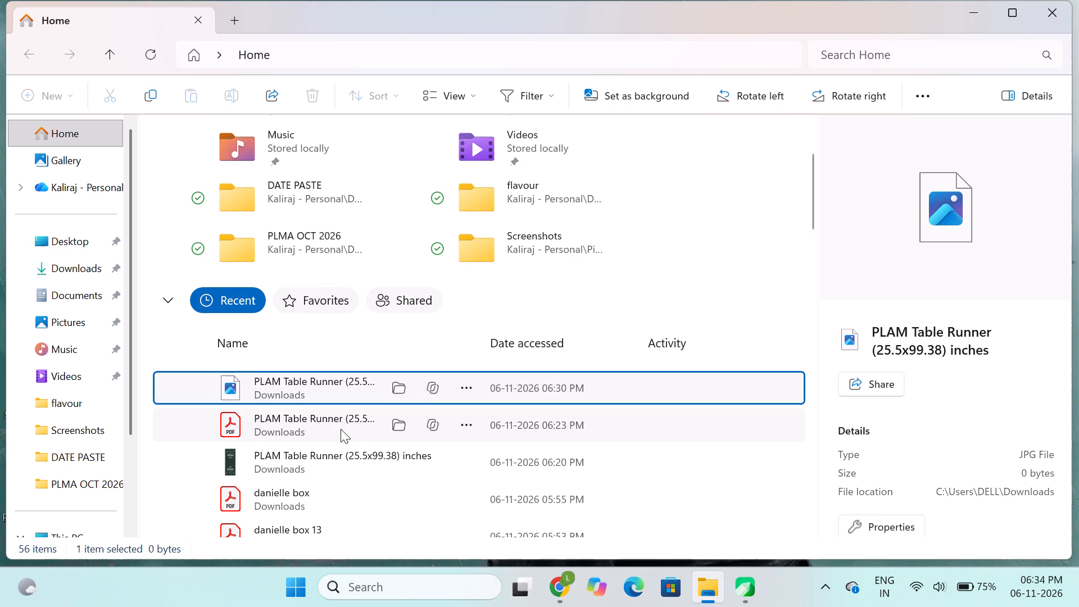
Open the recent PLAM Table Runner (25.5x99.38) inches PDF in Acrobat to check it, close it, and view the recent CDR and PDF file details.
scroll(337, 434, down, 1)
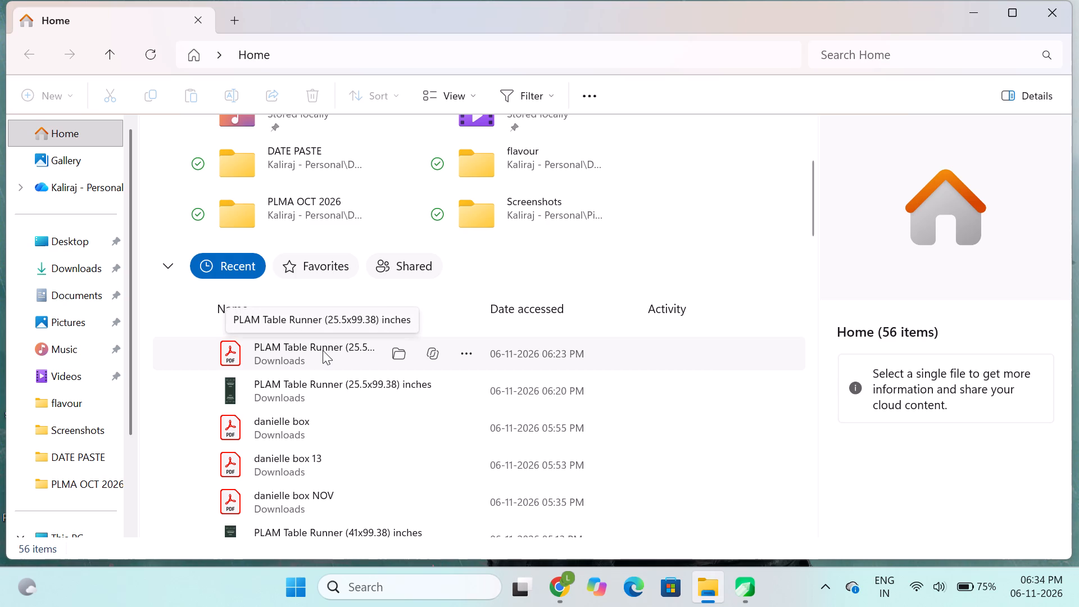
double_click(323, 350)
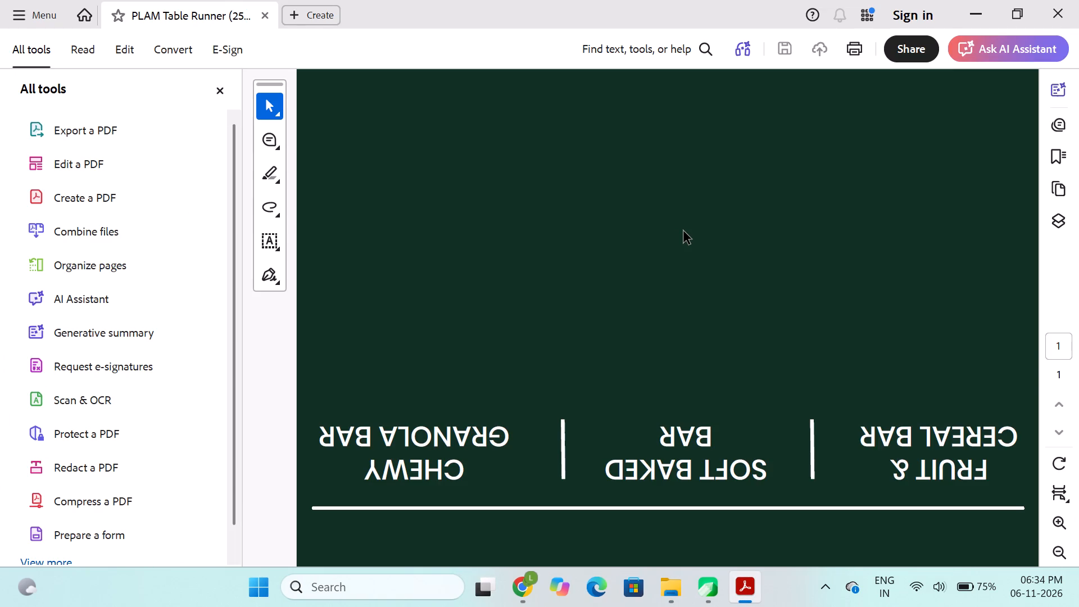
scroll(684, 232, down, 2)
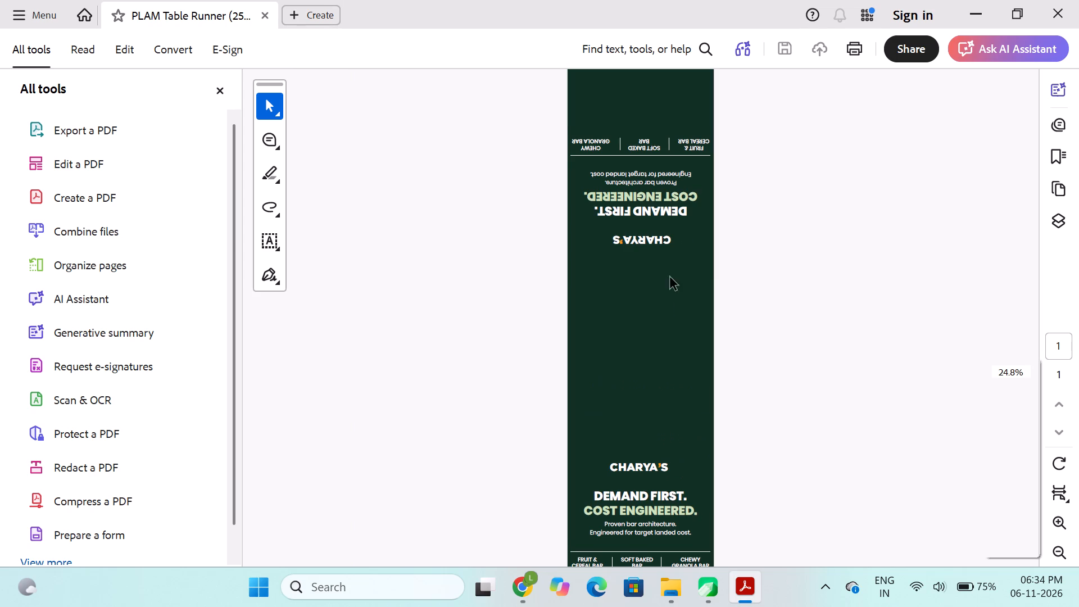
scroll(659, 315, down, 3)
scroll(660, 314, up, 5)
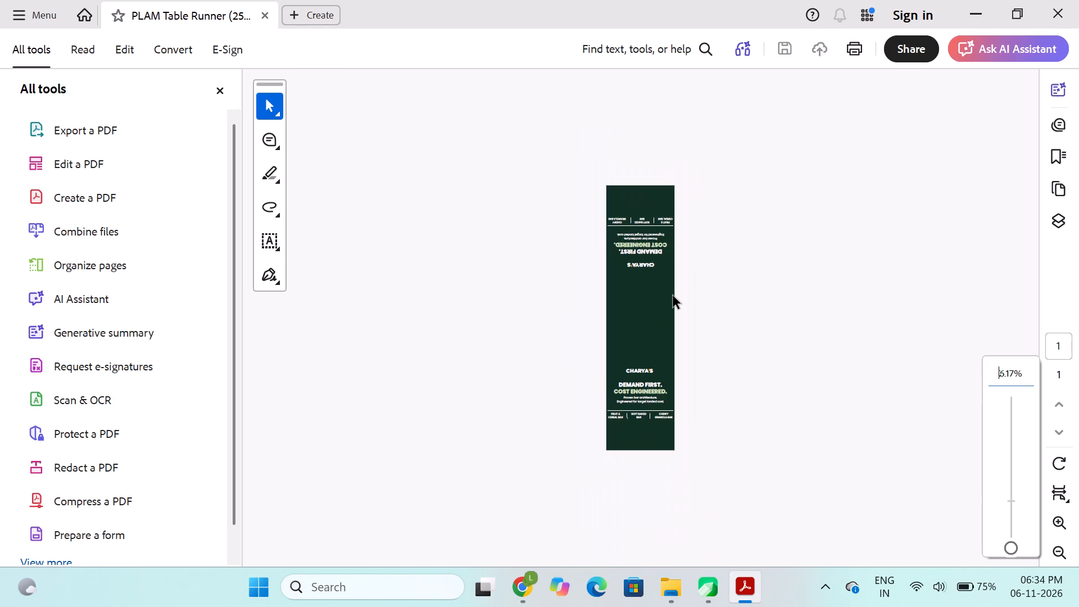
click(1060, 19)
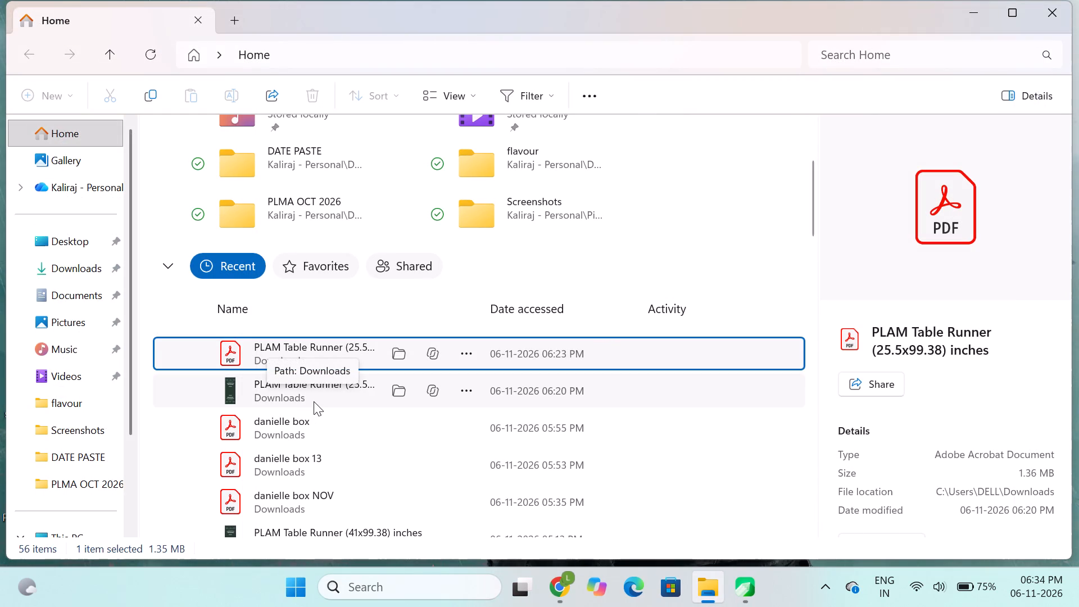
click(336, 388)
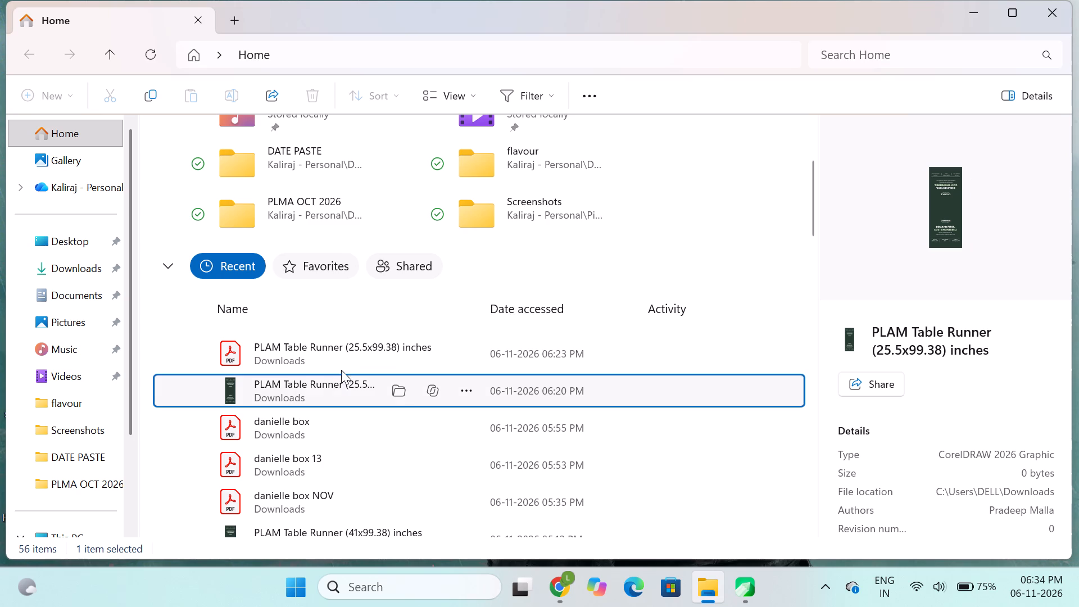
click(345, 363)
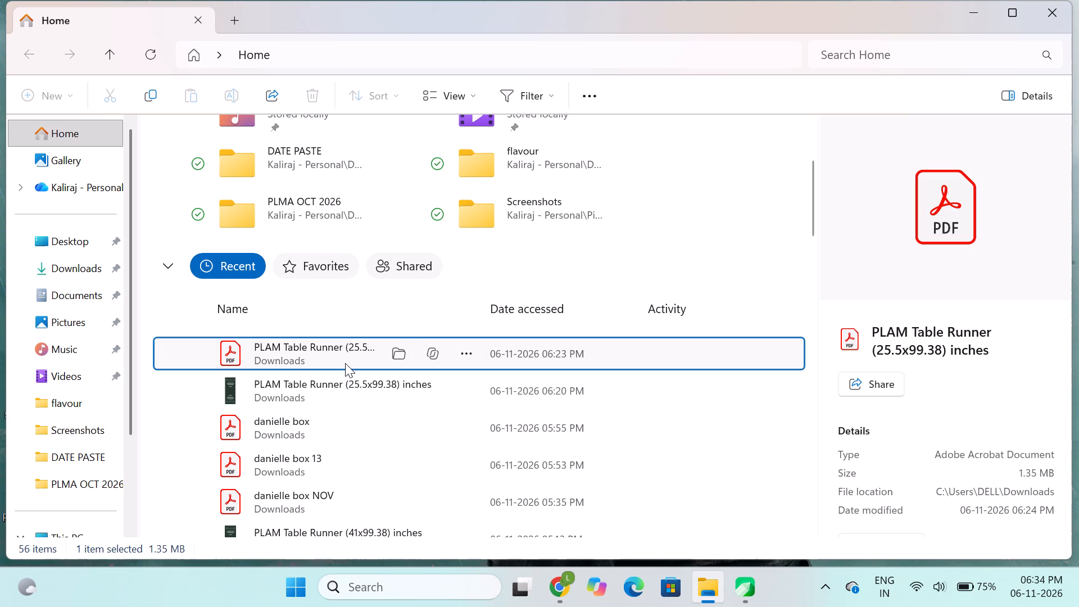
Switch back to CorelDRAW and save the 25.5 x 99.38 in table runner drawing.
click(739, 586)
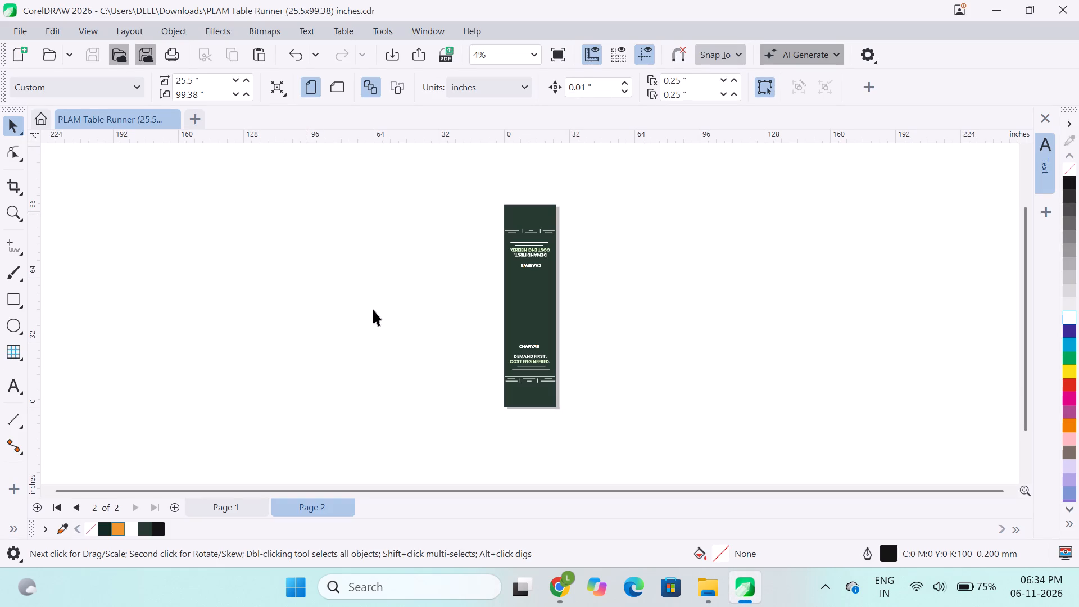
key(ctrl+s)
key(ctrl+s)
key(ctrl+s)
key(ctrl+s)
key(ctrl+s)
key(ctrl+s)
key(ctrl+s)
key(ctrl+s)
Delete Page 1, the older wider table runner layout, keeping only the 25.5 x 99.38 in page, and save the drawing.
click(241, 504)
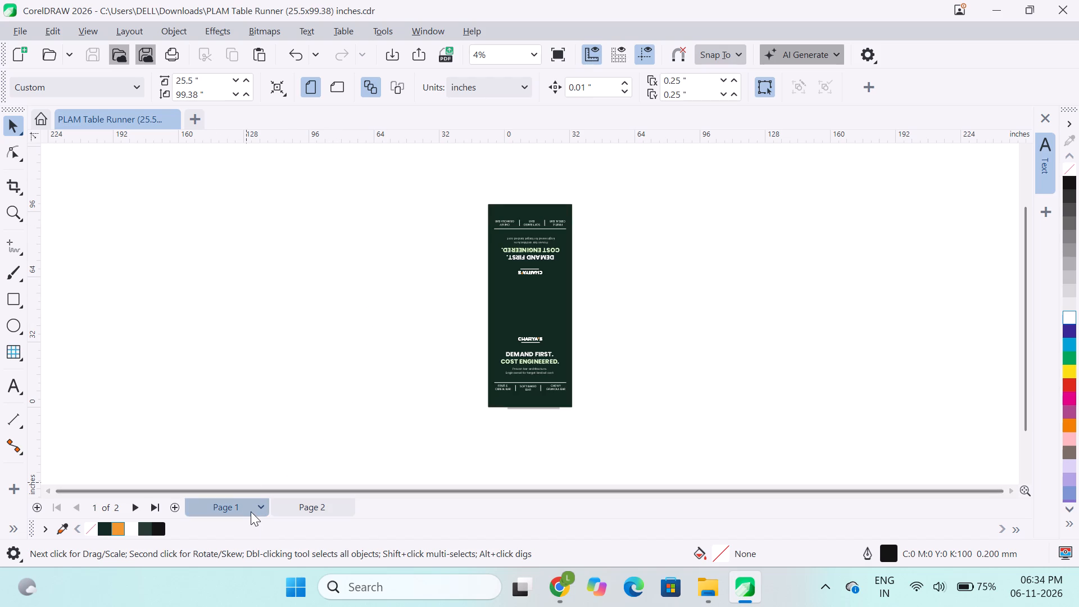
right_click(250, 511)
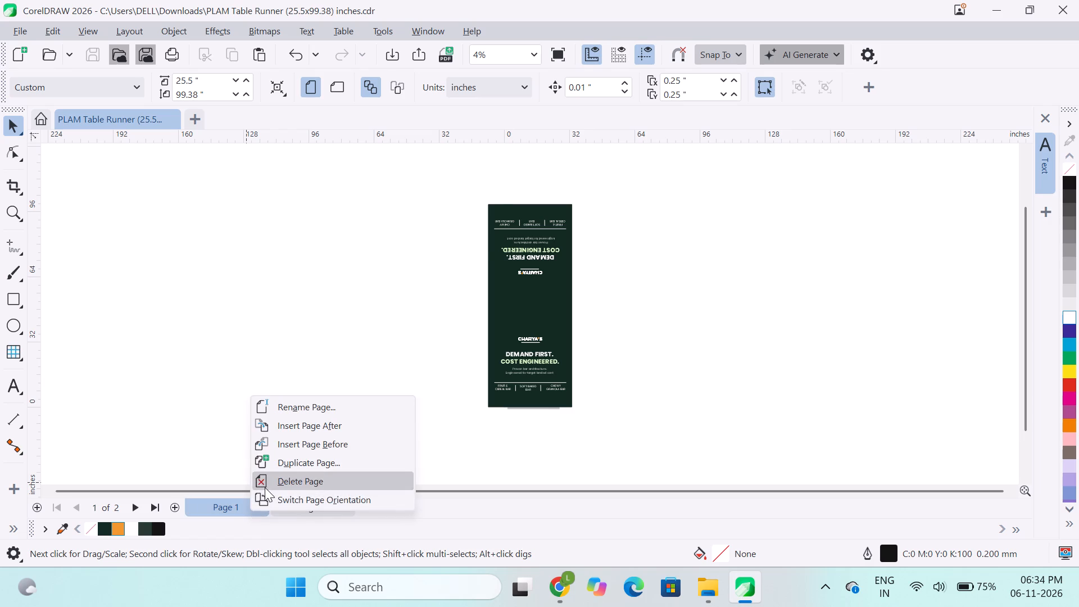
click(265, 487)
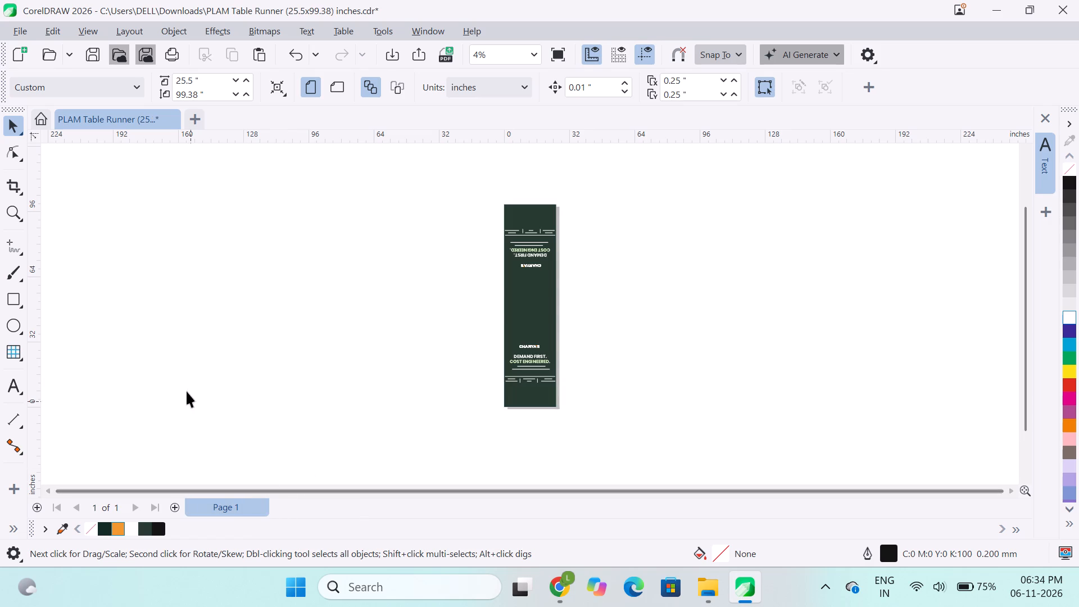
click(187, 391)
key(ctrl+s)
key(ctrl+s)
key(ctrl+s)
key(ctrl+s)
key(ctrl+s)
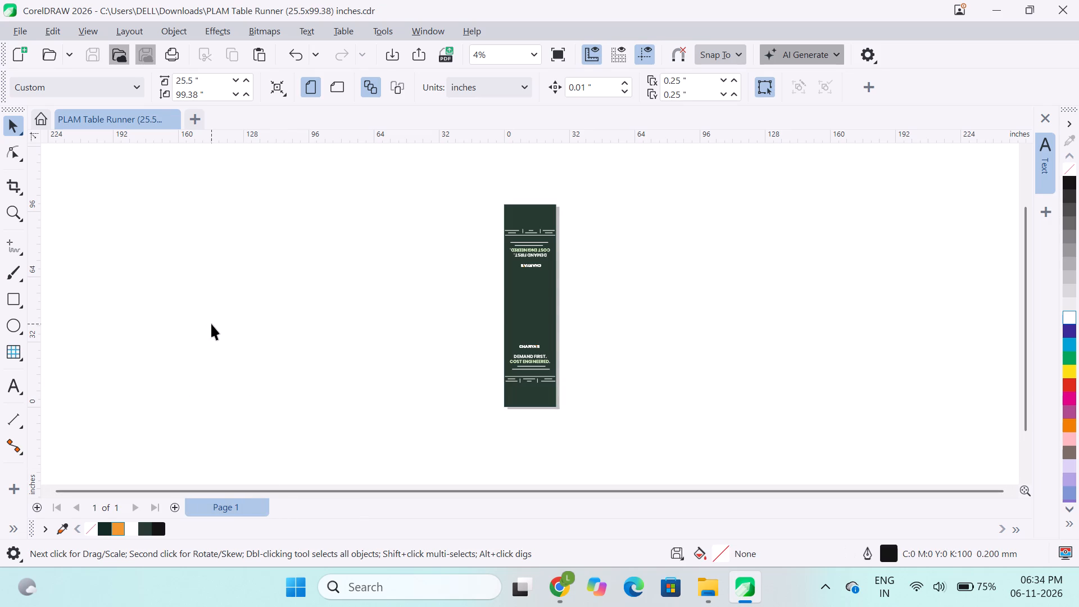
Switch to File Explorer and open the recent PLAM Table Runner (25.5x99.38) inches CDR to check the saved drawing.
click(708, 592)
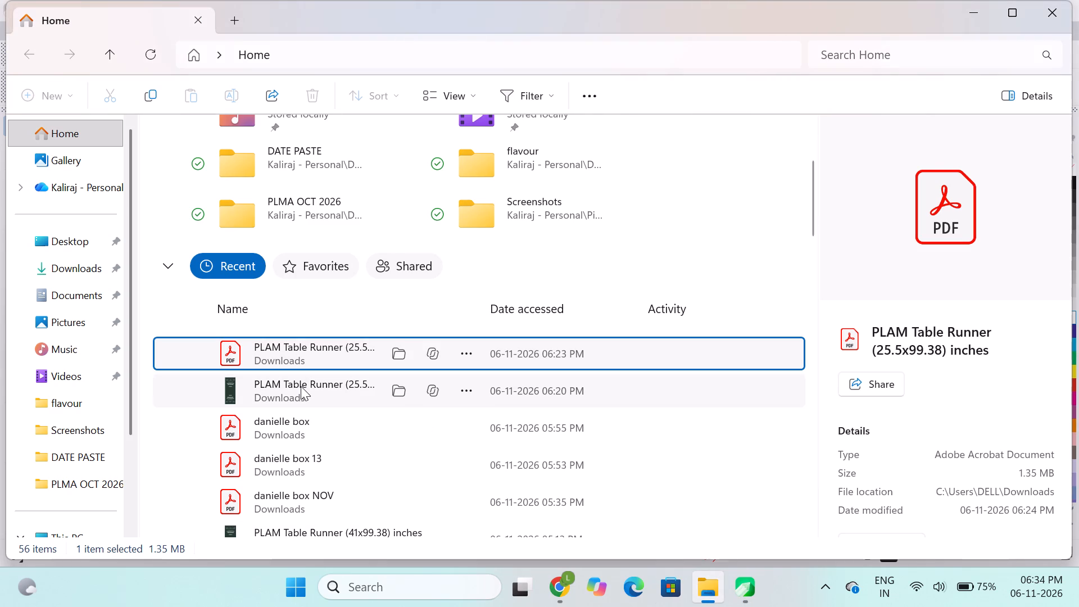
click(301, 386)
click(301, 386)
click(301, 386)
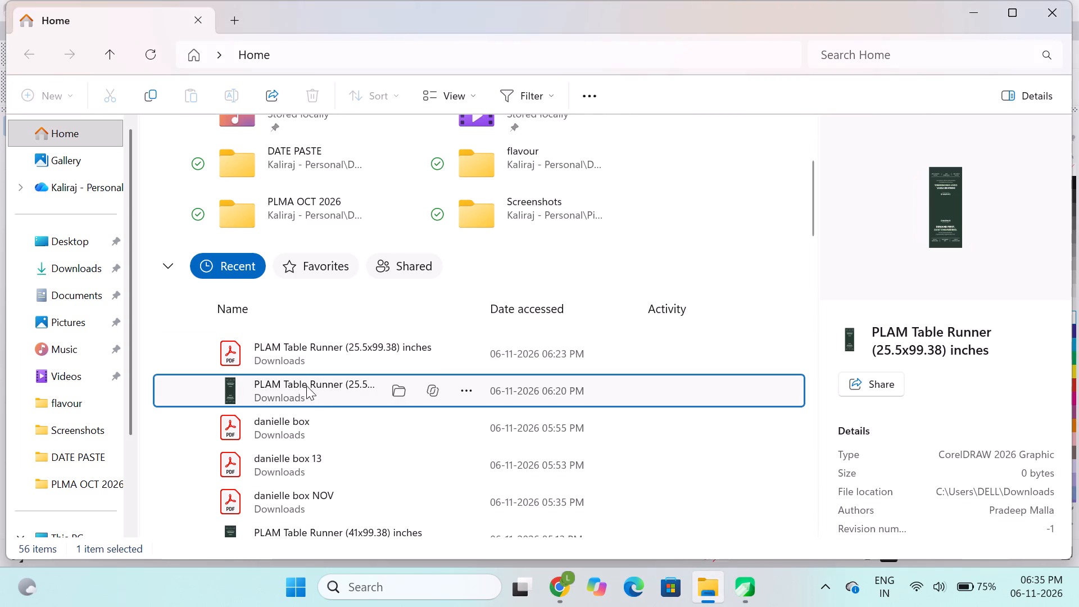
double_click(324, 392)
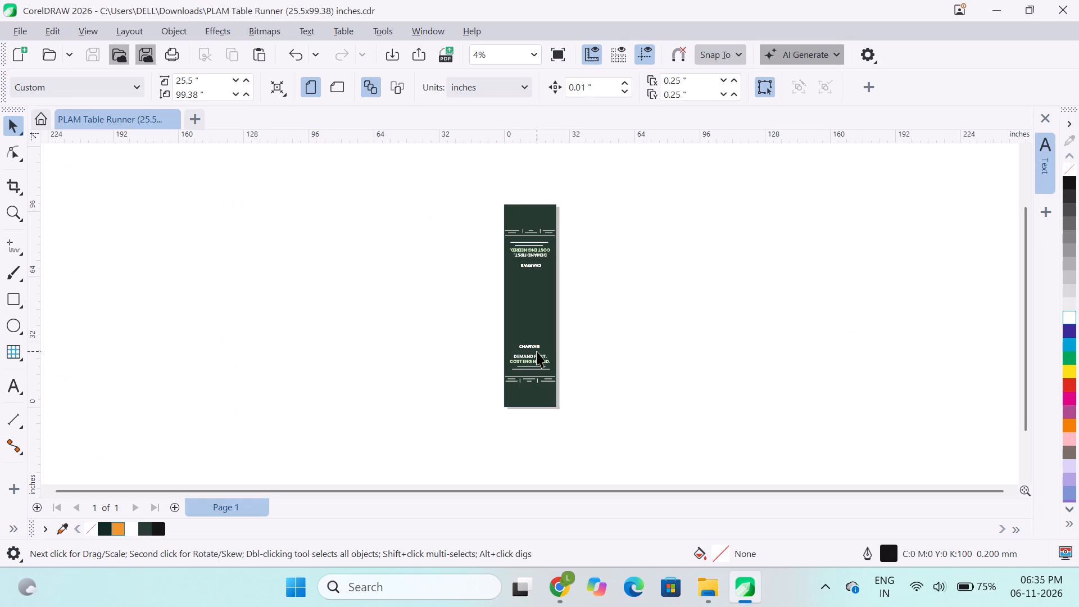
click(235, 320)
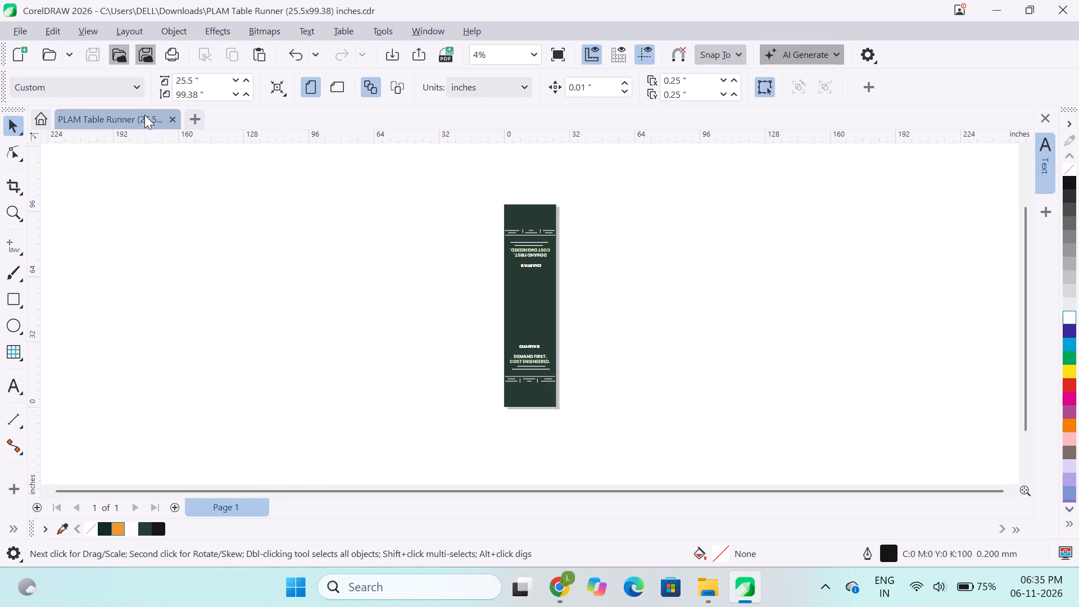
right_click(151, 115)
Return to File Explorer, refresh the recent files list, and view the 25.5x99.38 CDR's thumbnail and file details.
click(988, 6)
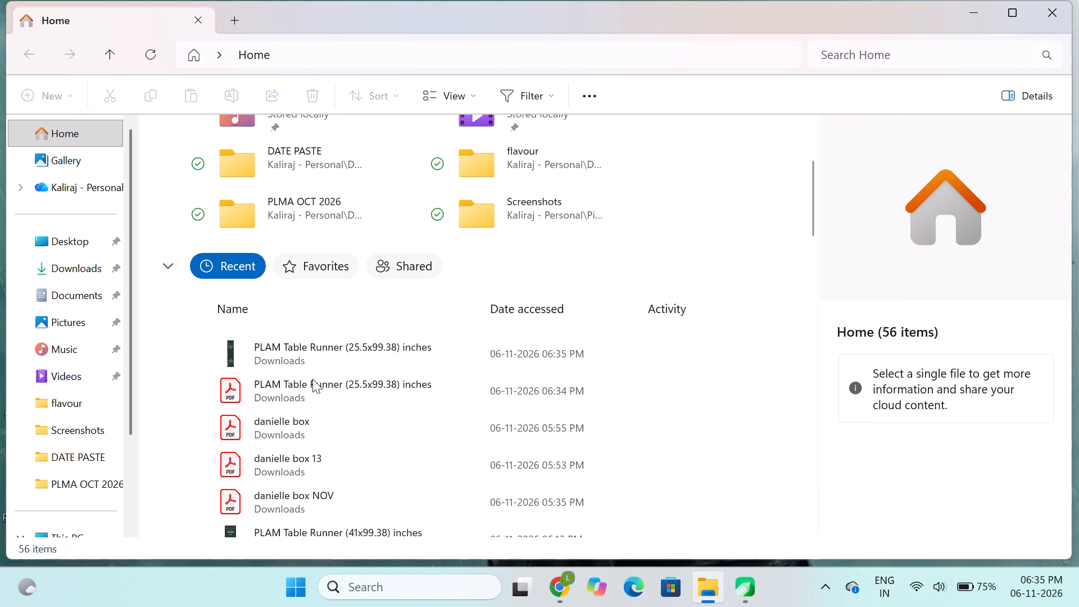
scroll(312, 379, down, 1)
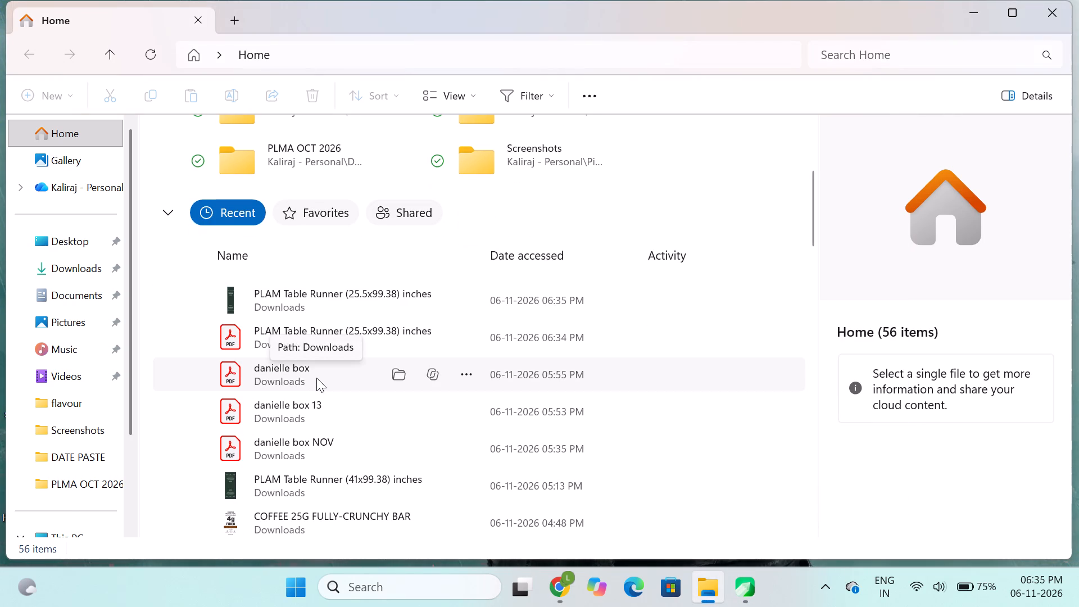
key(F5)
key(F5)
key(F5)
key(F5)
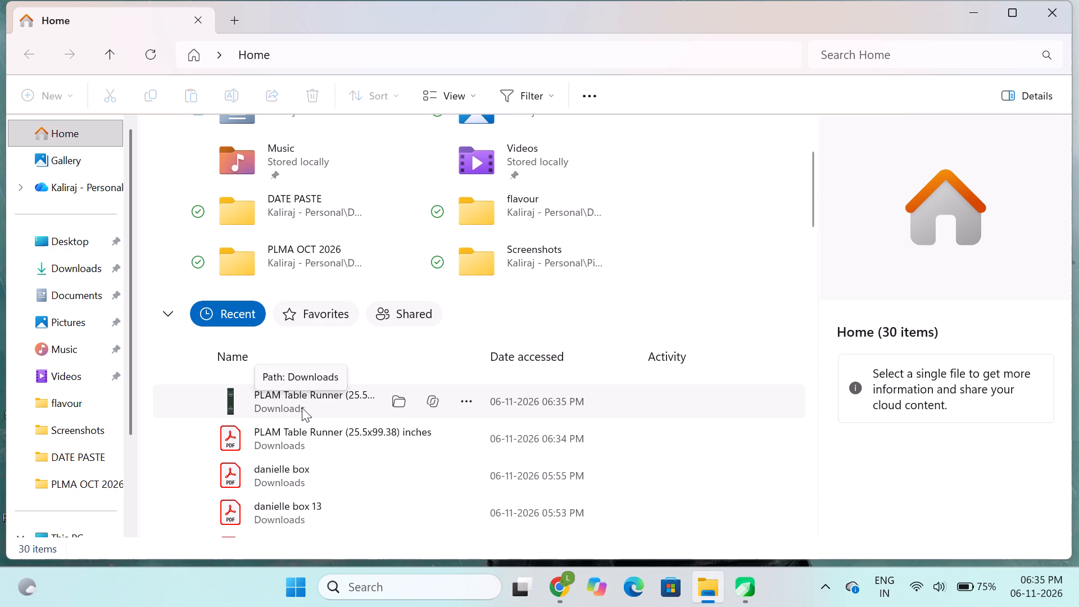
click(302, 407)
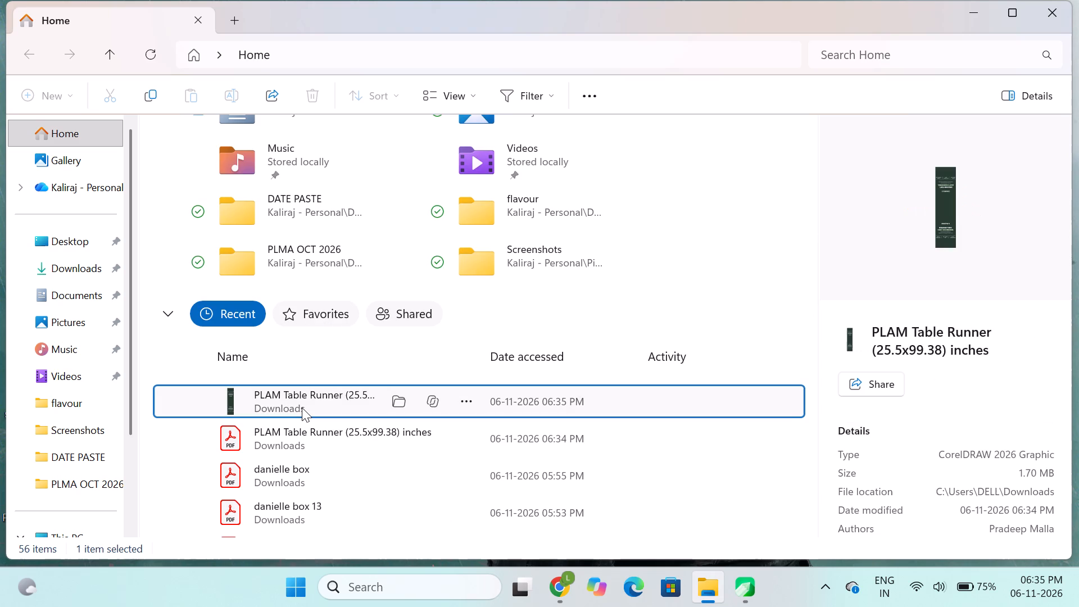
Open the recent PLAM Table Runner (25.5x99.38) inches CDR again and inspect the runner artwork up close and as a whole.
double_click(302, 407)
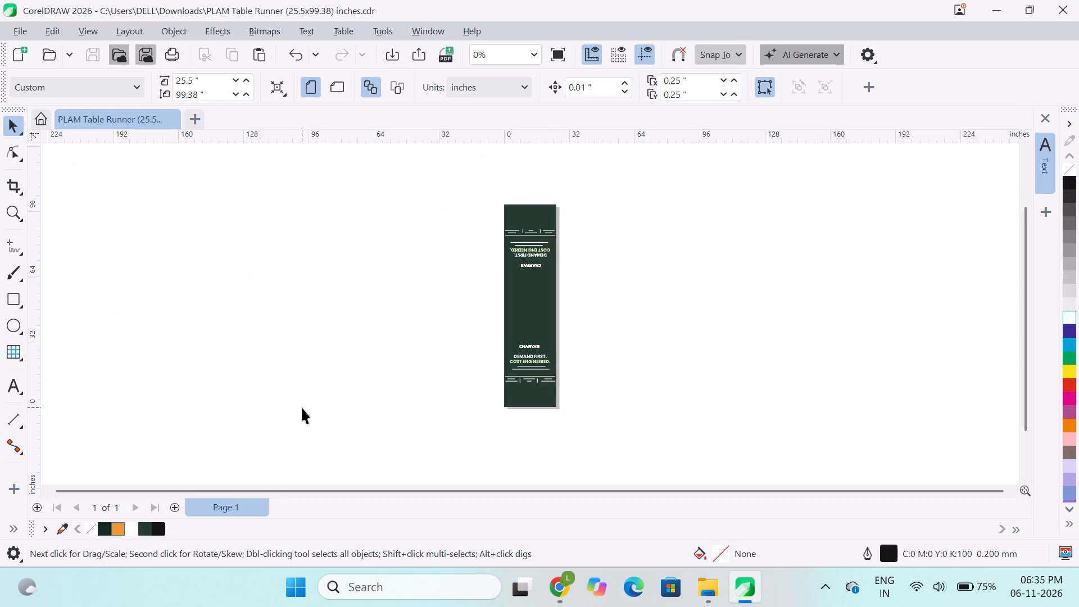
scroll(275, 409, down, 1)
ctrl+scroll(470, 314, up, 6)
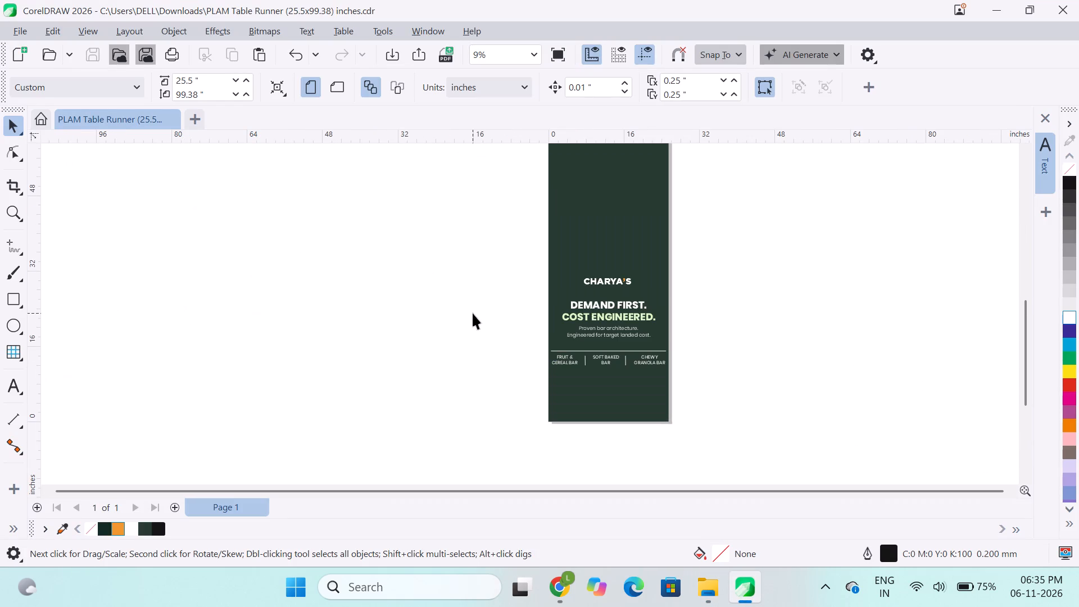
scroll(591, 295, up, 1)
ctrl+scroll(528, 296, down, 4)
ctrl+scroll(473, 296, down, 2)
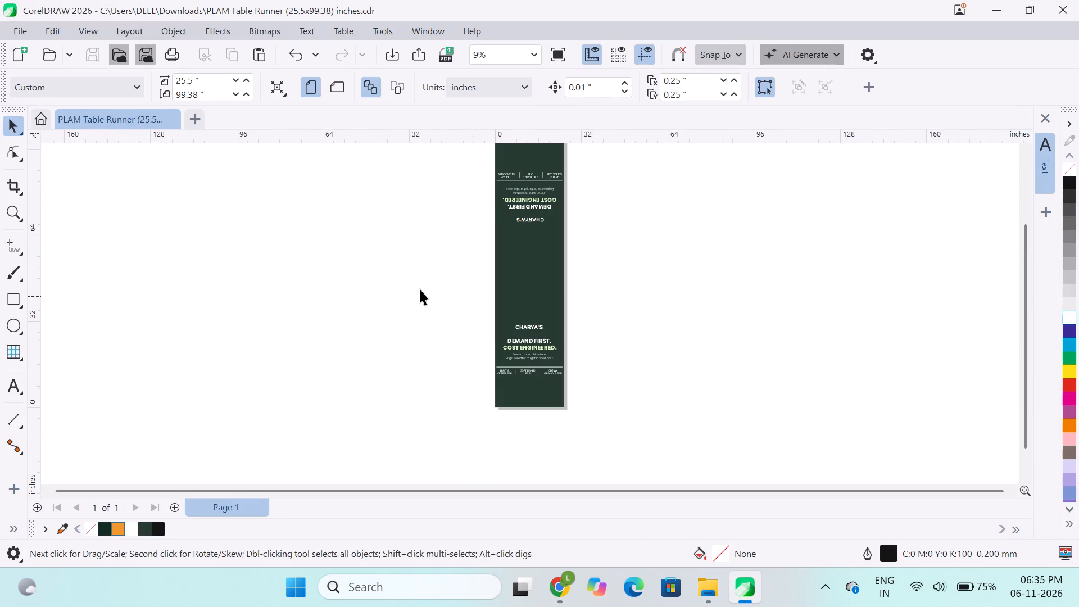
click(411, 287)
click(495, 261)
click(315, 261)
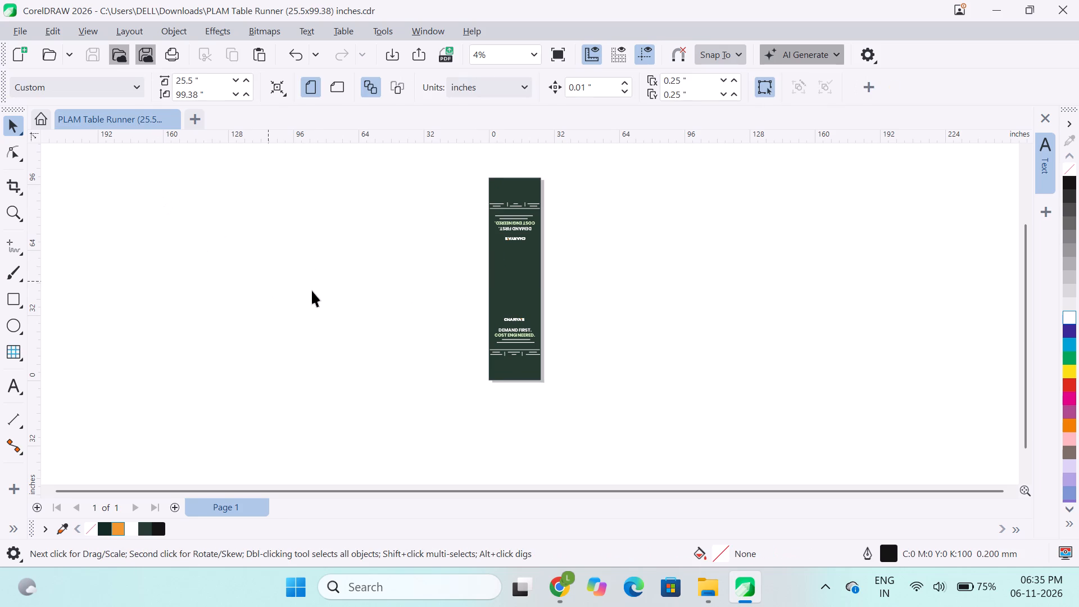
Save the drawing in Downloads as a CDR in version 19.0 (2017) under the same name, replacing the existing file.
key(ctrl+s)
click(18, 24)
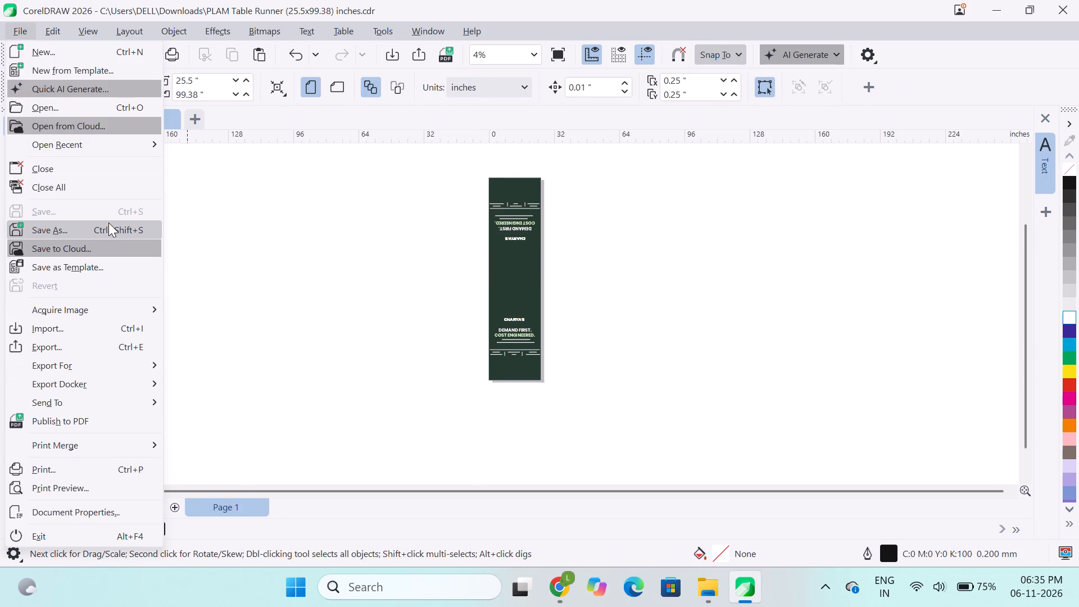
click(108, 223)
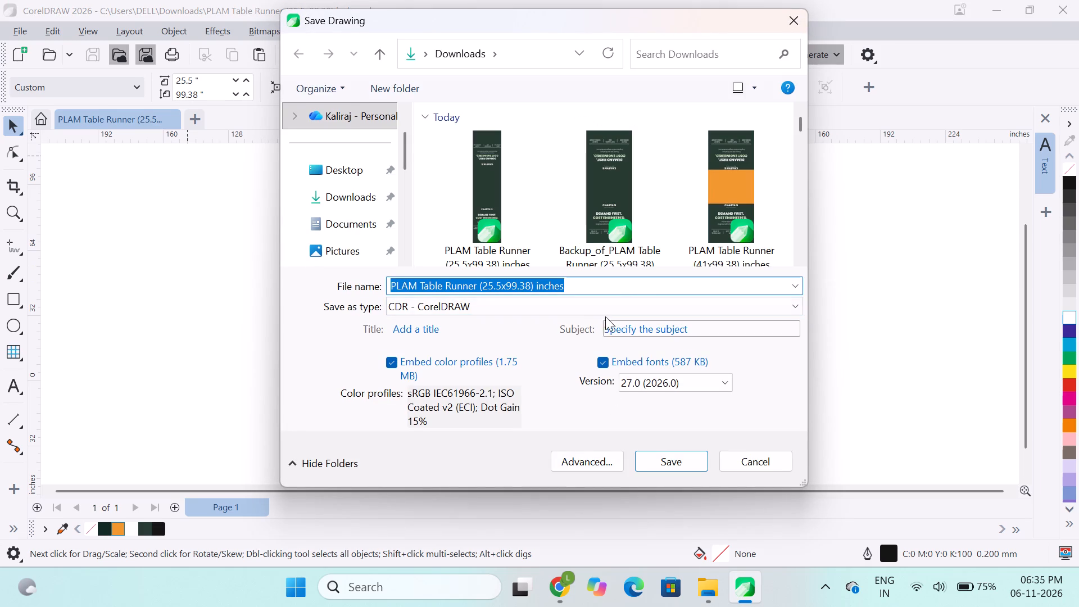
click(685, 383)
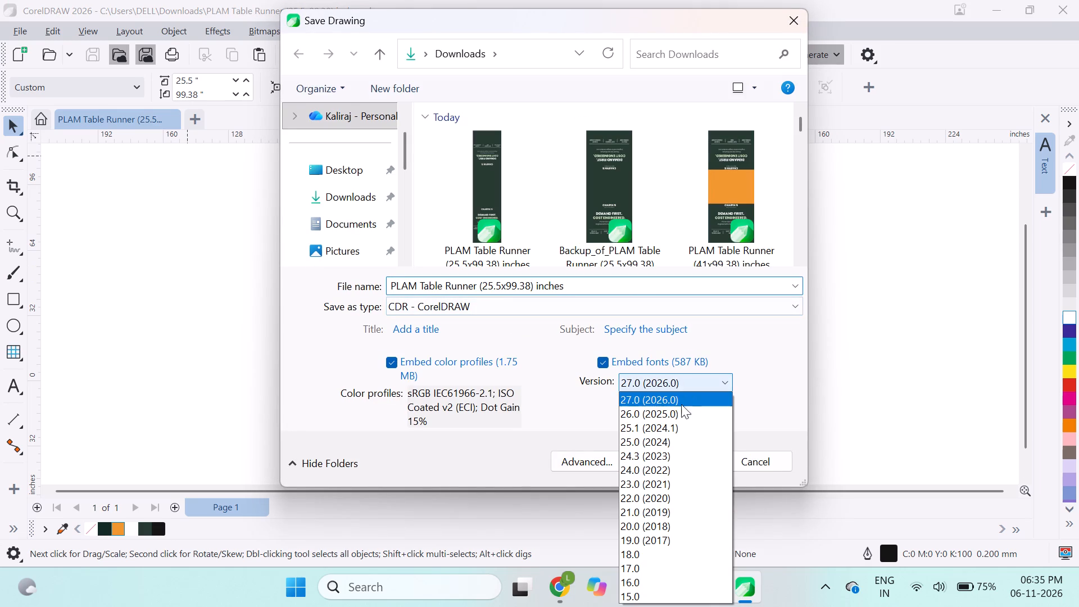
click(647, 540)
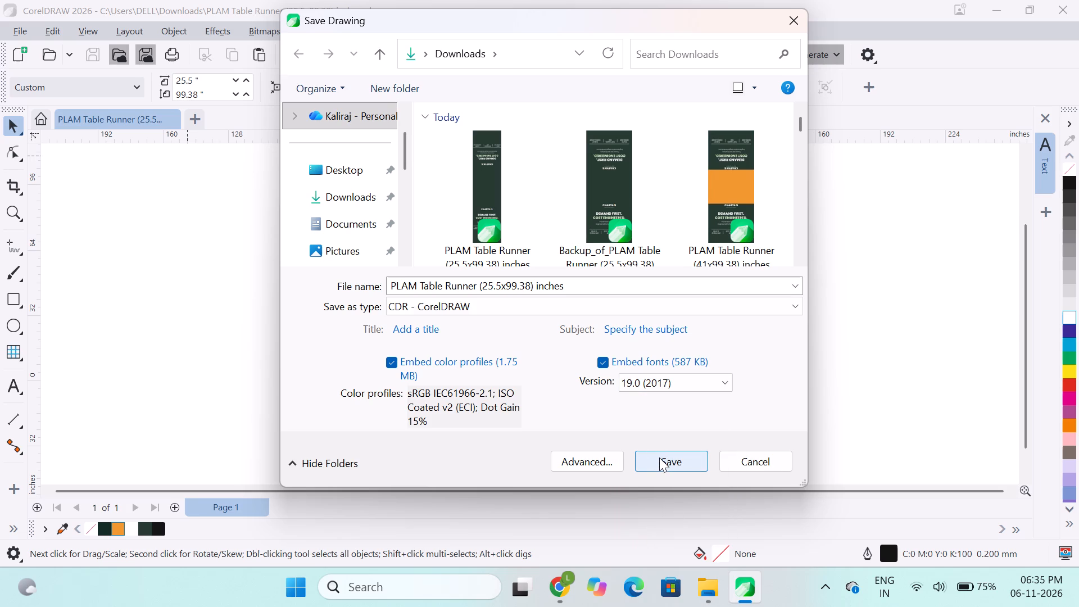
click(659, 457)
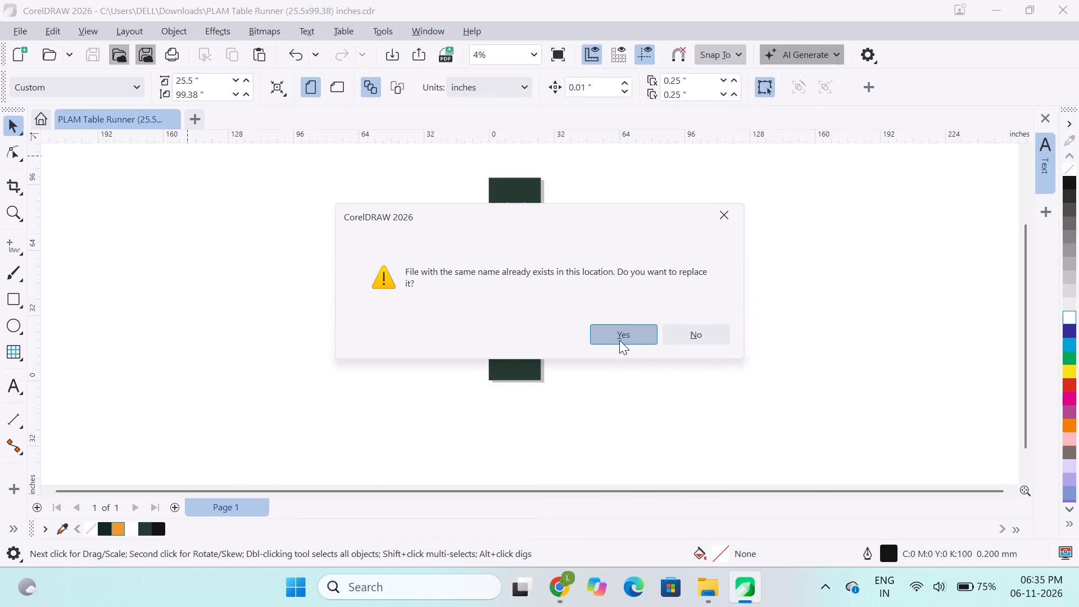
click(619, 340)
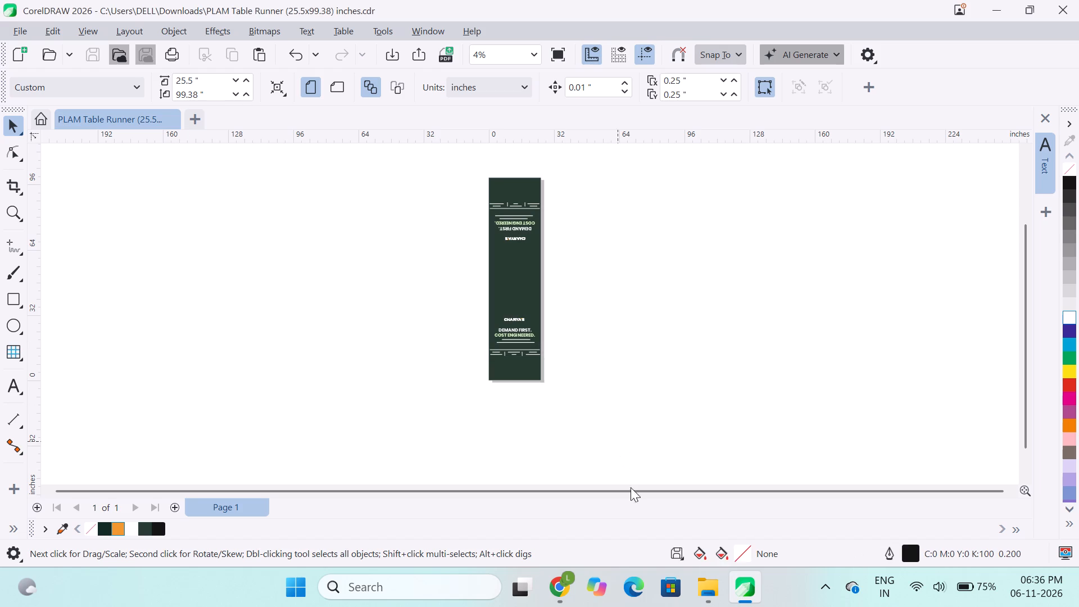
Switch to File Explorer, select the recent 25.5x99.38 CDR and PDF together, and bring up the available file actions.
click(986, 13)
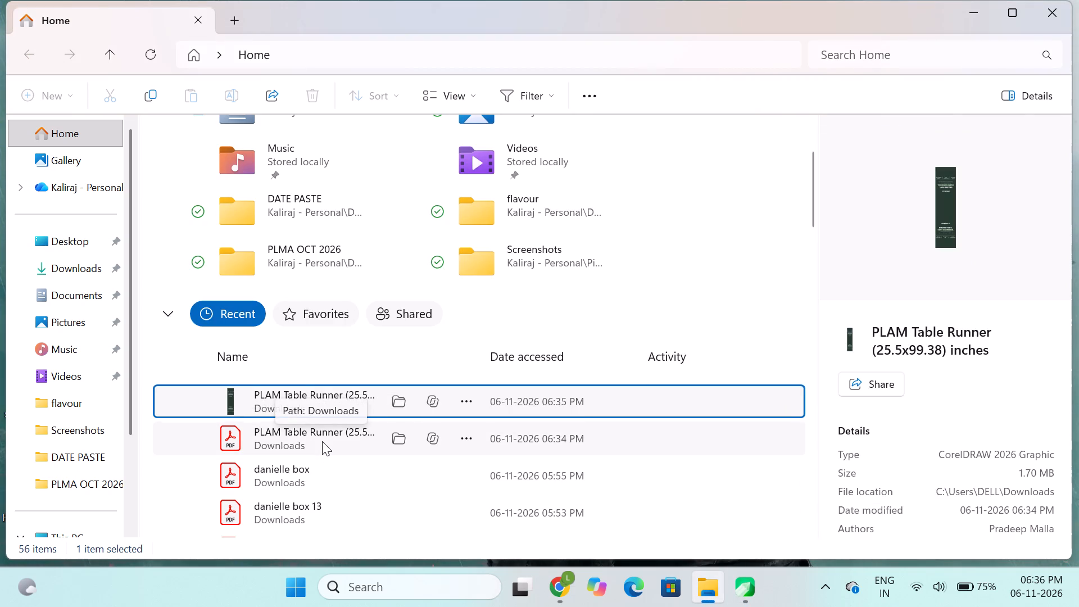
click(322, 441)
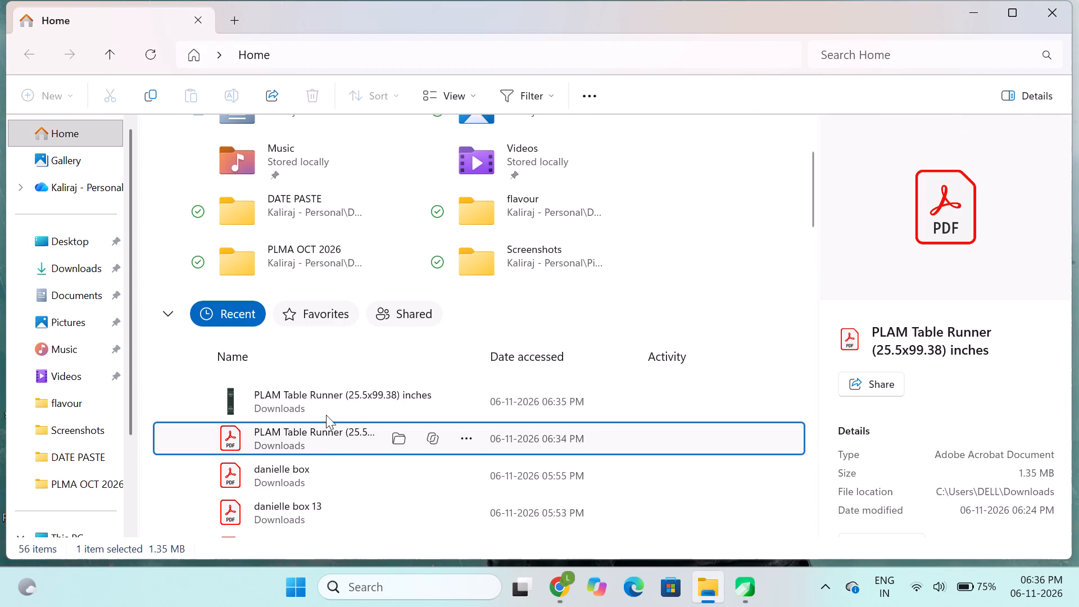
shift+click(327, 405)
right_click(327, 405)
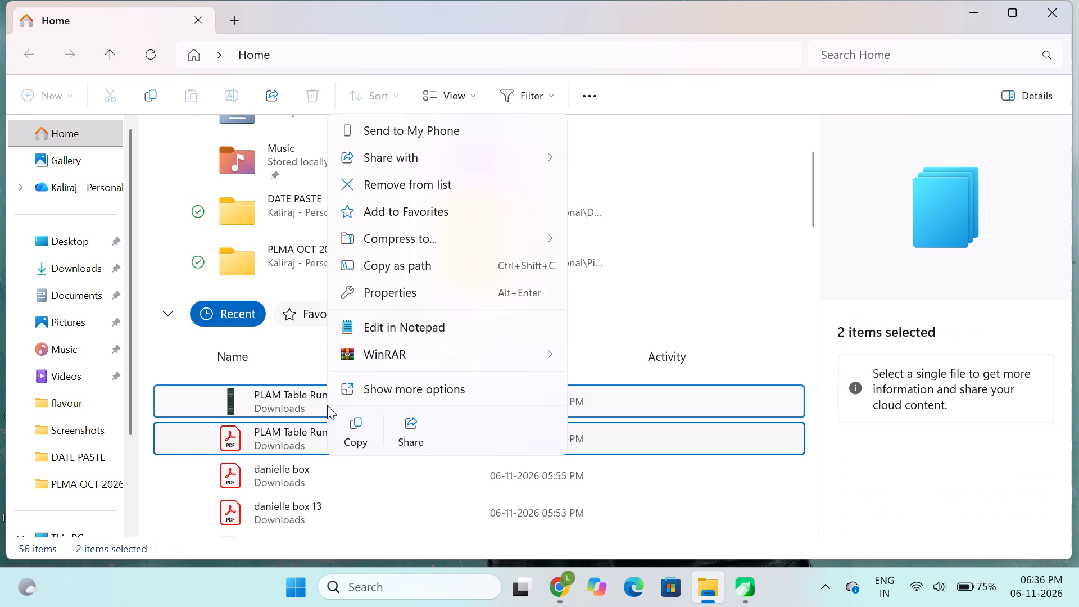